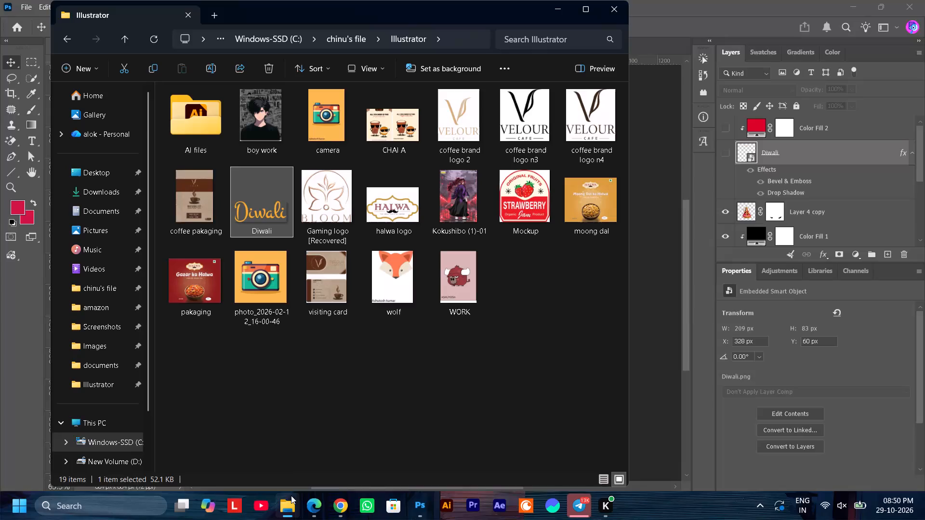
# Place the white elephant PNG from the Downloads folder into the Untitled-1 document and scale it to about 61.8%.
pyautogui.click(105, 194)
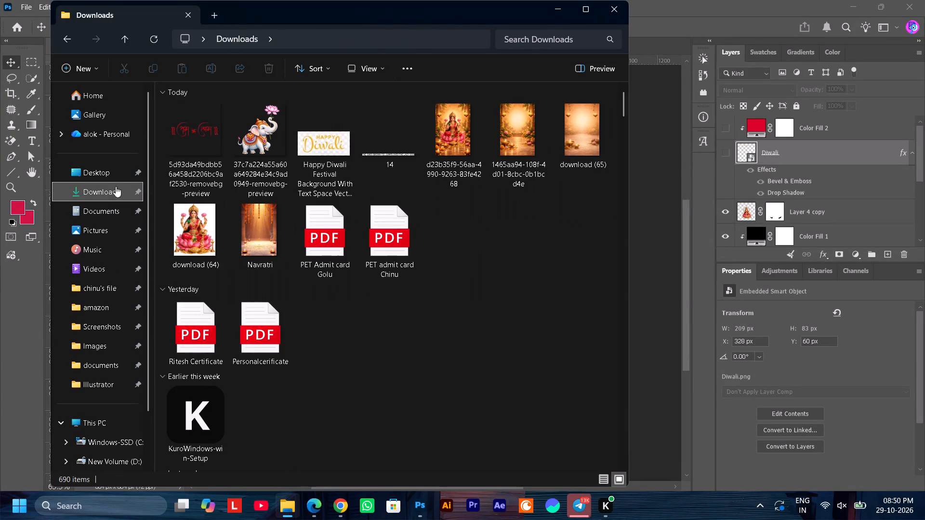
pyautogui.moveTo(266, 134); pyautogui.dragTo(634, 261)
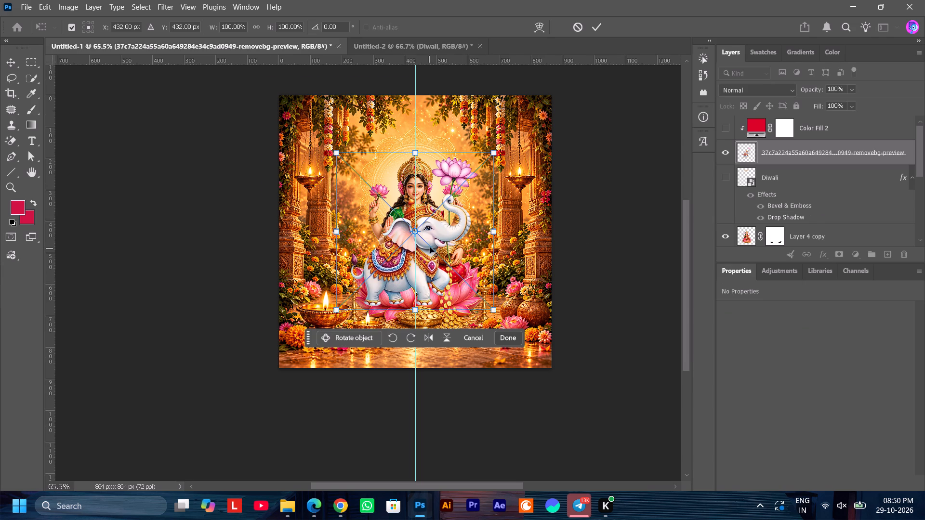
pyautogui.keyDown('alt'); pyautogui.scroll(5, 430, 247); pyautogui.keyUp('alt')
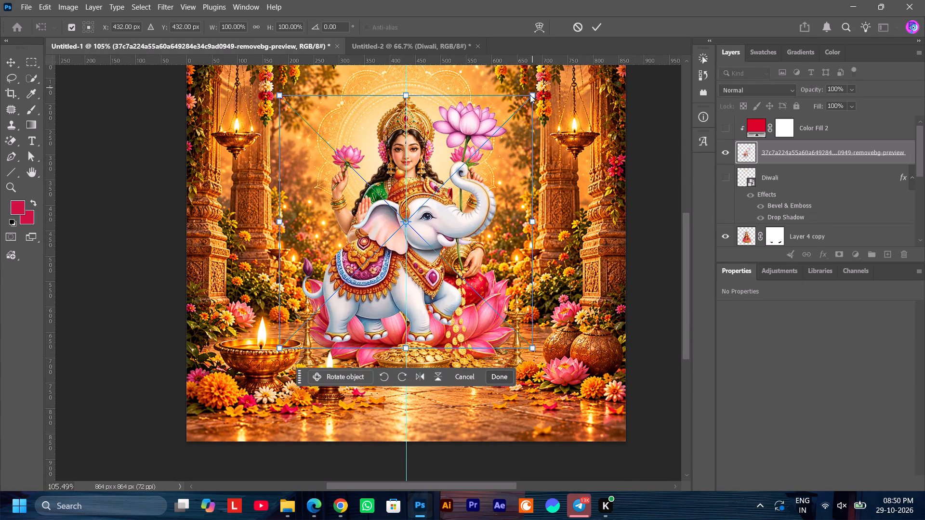
pyautogui.click(533, 93)
pyautogui.keyDown('shift'); pyautogui.moveTo(533, 94); pyautogui.dragTo(518, 118); pyautogui.keyUp('shift')
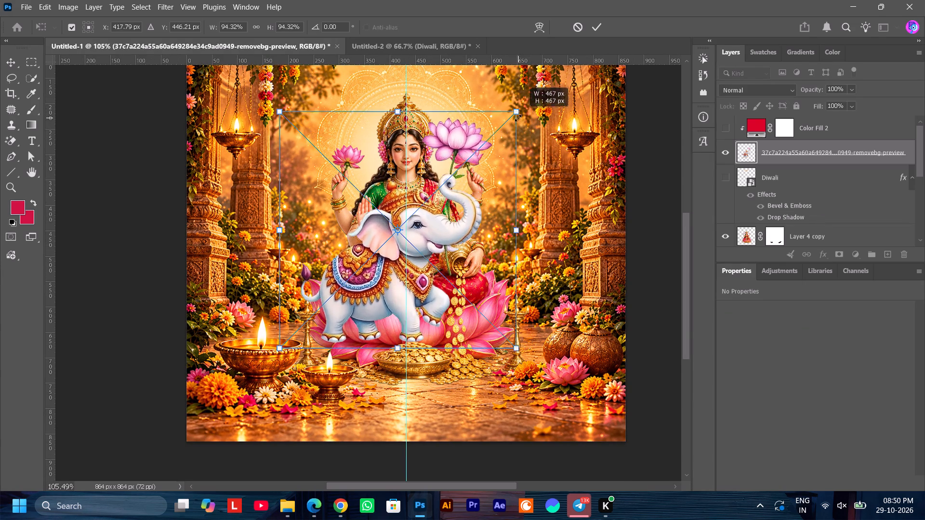
pyautogui.keyDown('shift'); pyautogui.moveTo(518, 118); pyautogui.dragTo(452, 207); pyautogui.keyUp('shift')
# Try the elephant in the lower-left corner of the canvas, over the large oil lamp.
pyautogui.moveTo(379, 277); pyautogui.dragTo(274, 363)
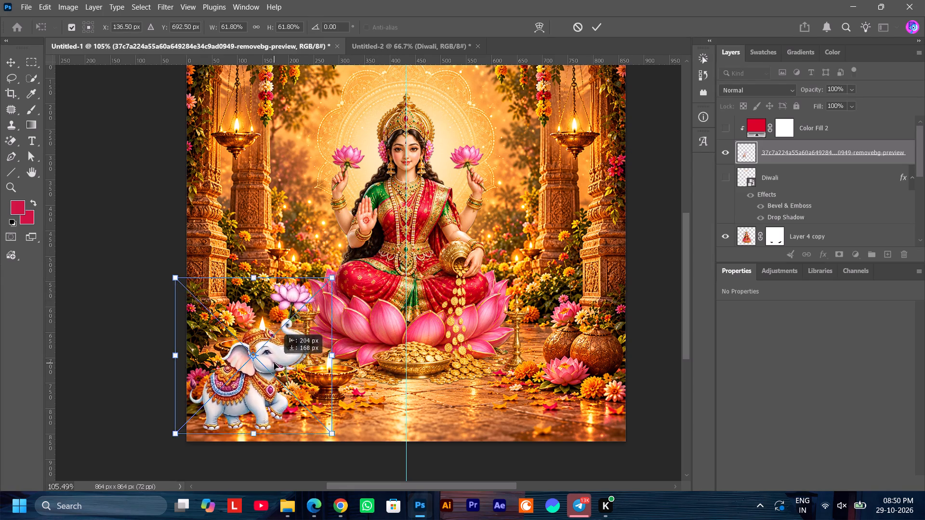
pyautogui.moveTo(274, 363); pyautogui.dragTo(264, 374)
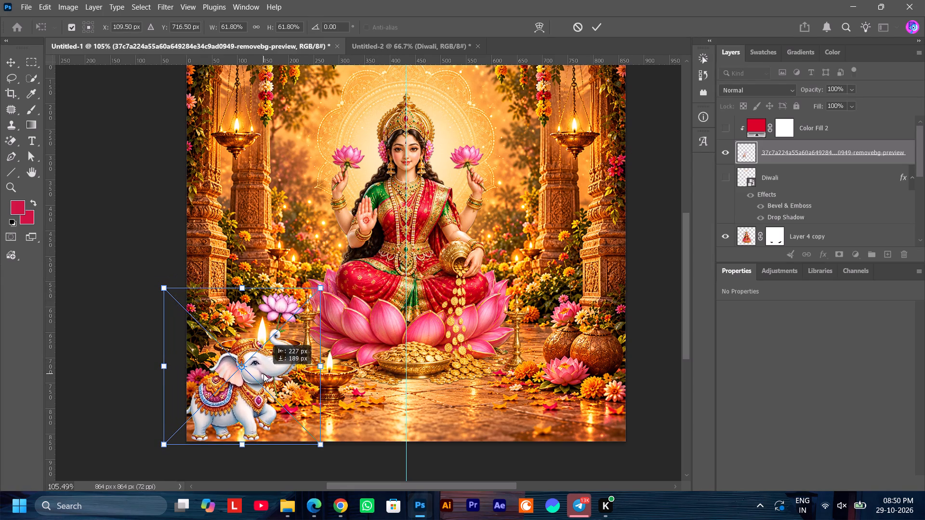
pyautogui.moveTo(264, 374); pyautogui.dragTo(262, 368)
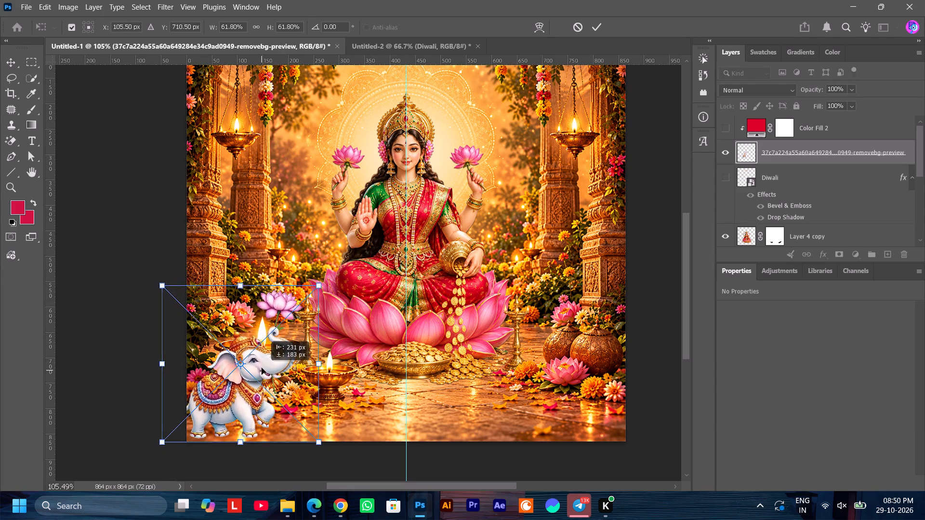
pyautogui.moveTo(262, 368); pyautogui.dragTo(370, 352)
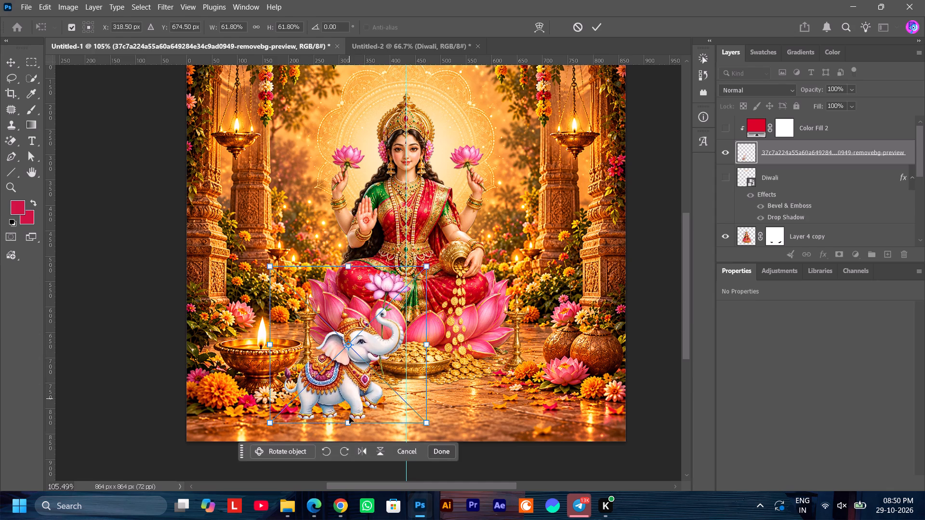
# Flip the elephant horizontally and place it in the canvas's lower-right corner at about X 761.5, Y 717.5 px.
pyautogui.click(367, 457)
pyautogui.keyDown('ctrl'); pyautogui.scroll(-5, 462, 356); pyautogui.keyUp('ctrl')
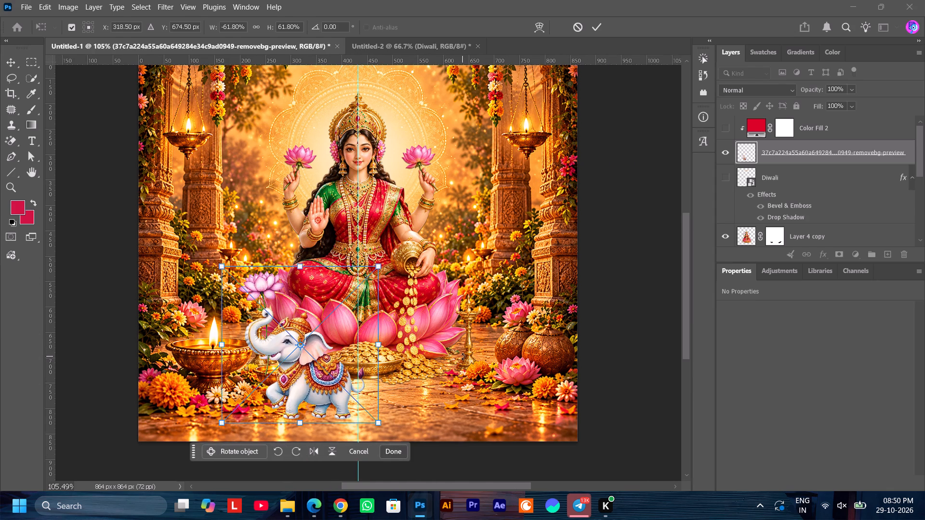
pyautogui.keyDown('ctrl'); pyautogui.scroll(-5, 462, 356); pyautogui.keyUp('ctrl')
pyautogui.moveTo(284, 349); pyautogui.dragTo(484, 363)
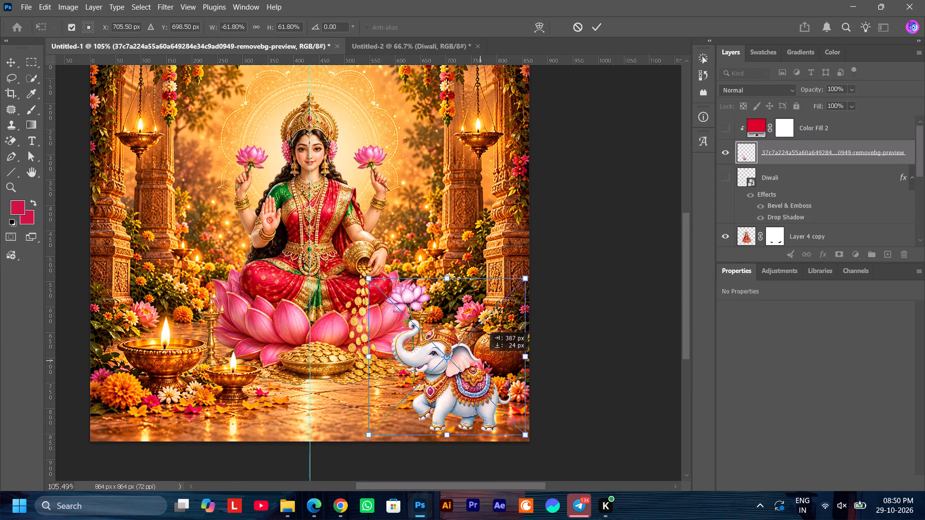
pyautogui.moveTo(484, 363); pyautogui.dragTo(499, 369)
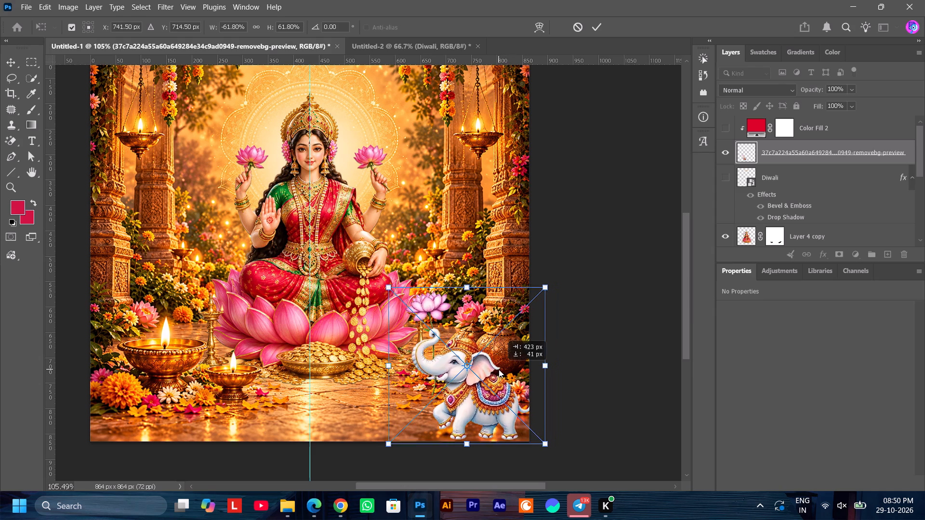
pyautogui.moveTo(499, 369); pyautogui.dragTo(502, 367)
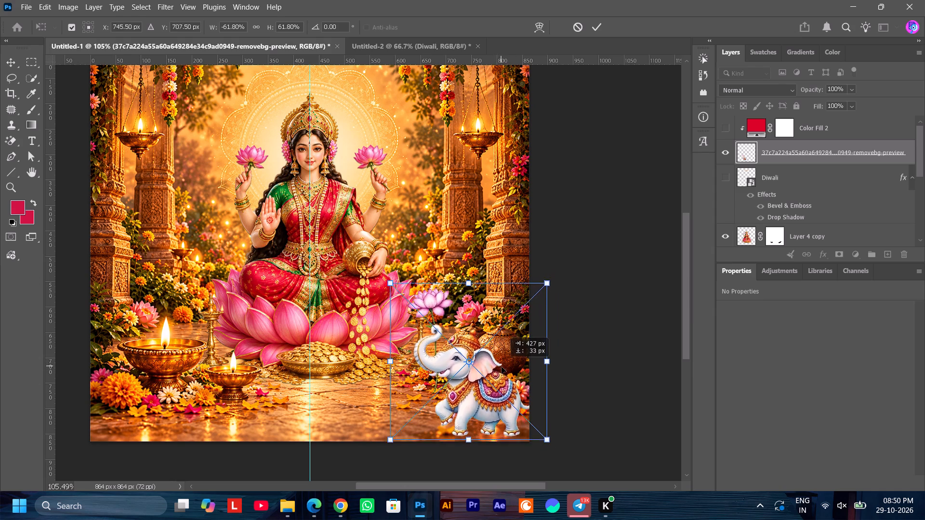
pyautogui.moveTo(502, 367); pyautogui.dragTo(517, 369)
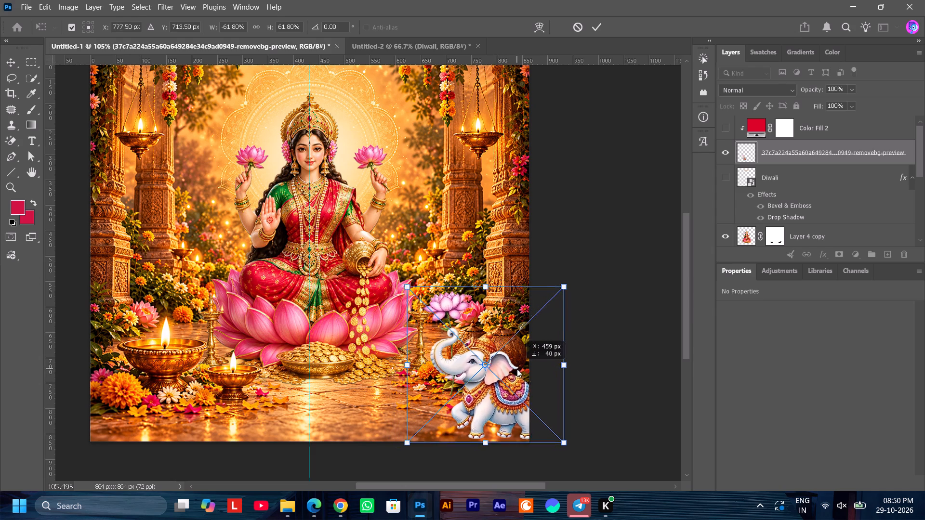
pyautogui.moveTo(517, 369); pyautogui.dragTo(507, 372)
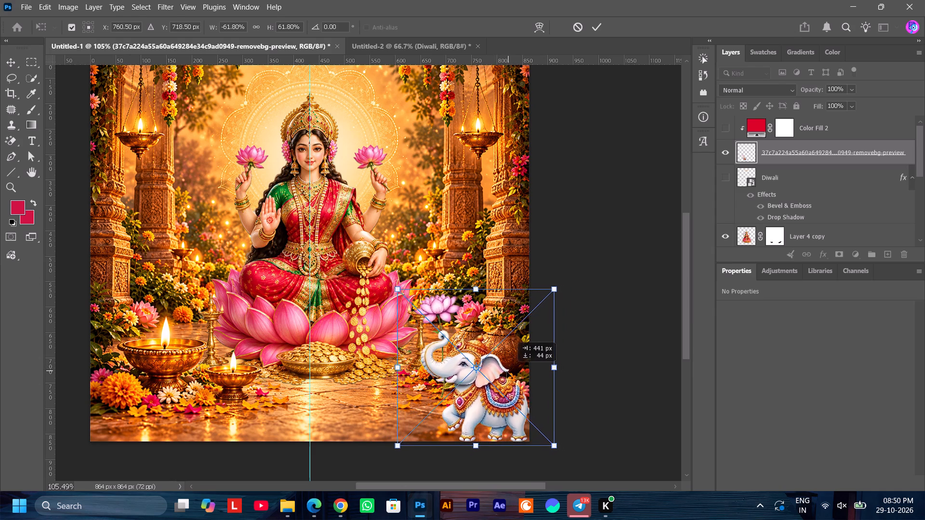
pyautogui.moveTo(507, 372); pyautogui.dragTo(502, 370)
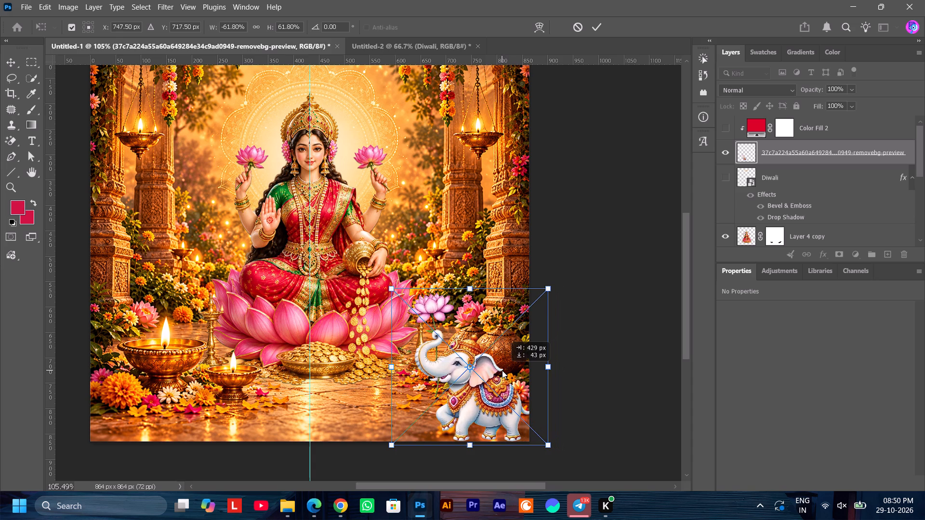
pyautogui.moveTo(502, 370); pyautogui.dragTo(509, 370)
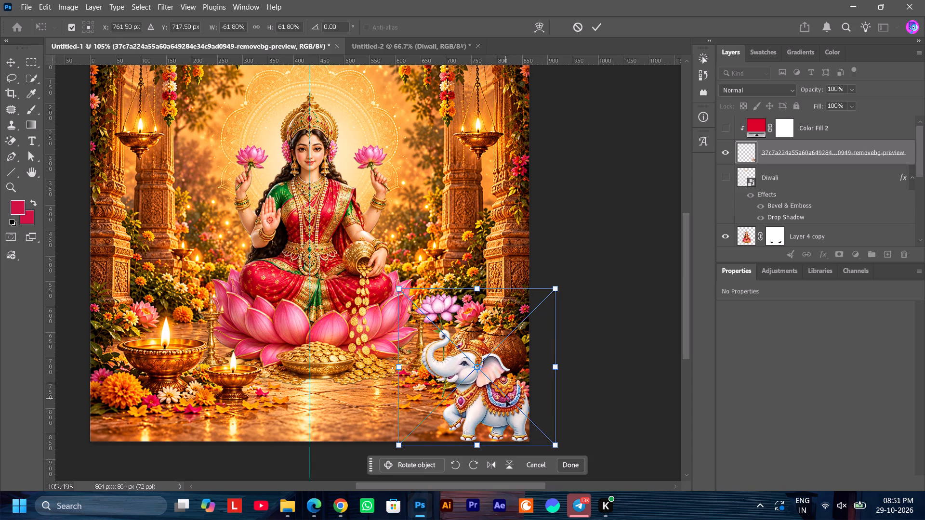
pyautogui.hotkey('ctrl', 'j')
pyautogui.click(567, 465)
# Duplicate the elephant layer and flip the copy horizontally.
pyautogui.hotkey('ctrl', 'j')
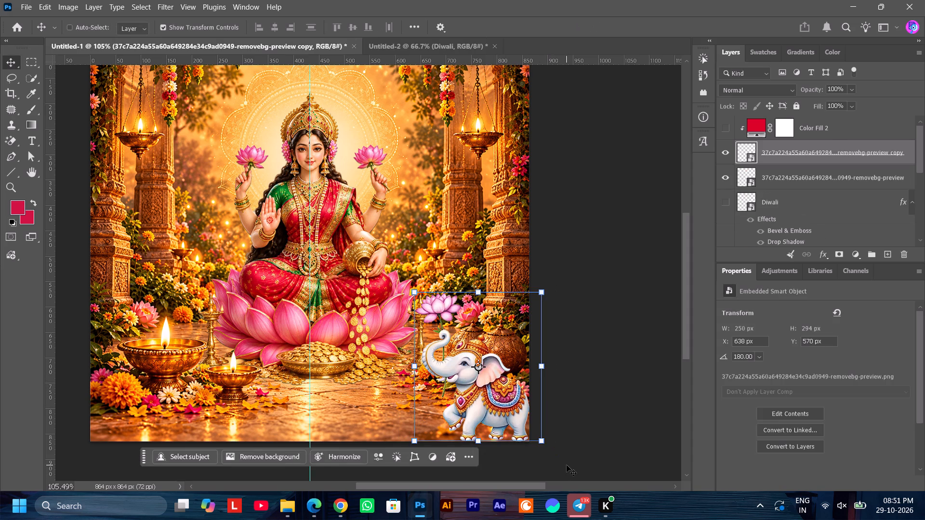
pyautogui.hotkey('ctrl', 't')
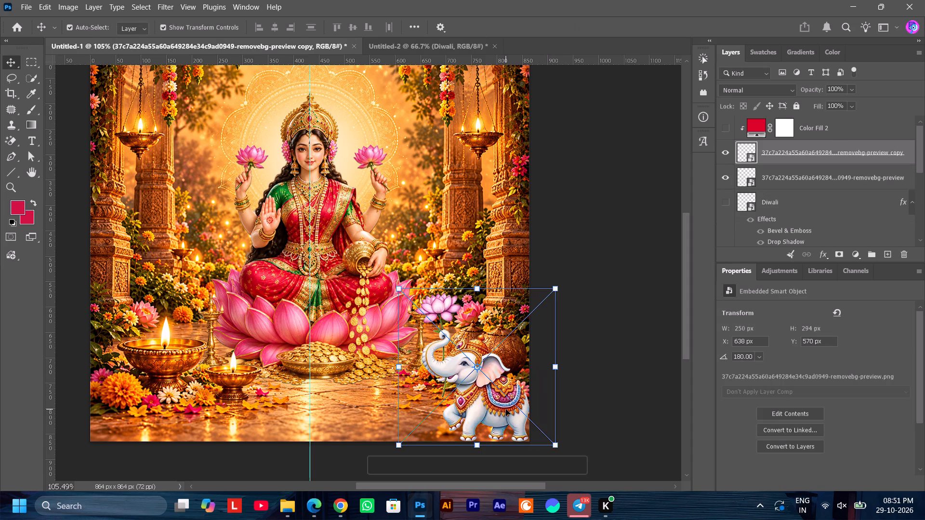
pyautogui.click(492, 464)
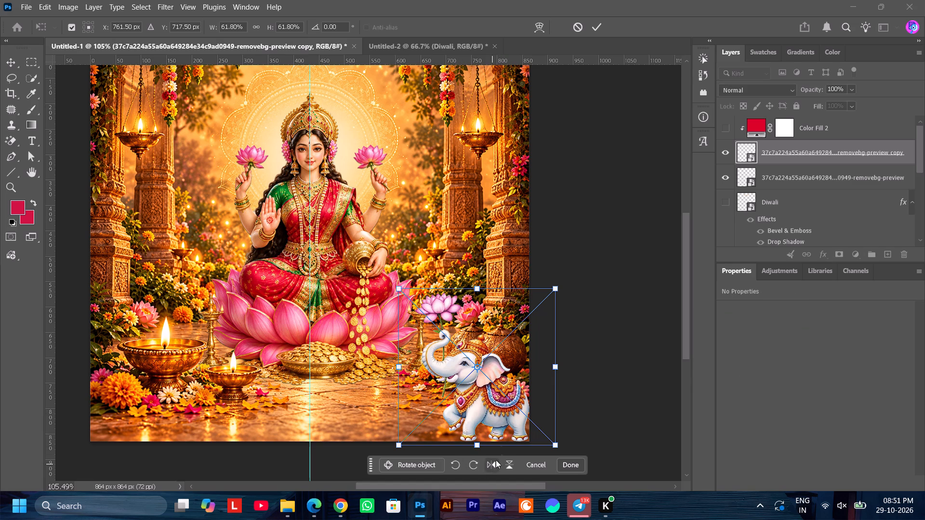
# Move the elephant copy straight across to the canvas's lower-left corner, at X 104.5 px, mirroring the original.
pyautogui.hotkey('shift', 'Left')
pyautogui.hotkey('shift', 'Left')
pyautogui.hotkey('shift', 'Left')
pyautogui.hotkey('shift', 'Left')
pyautogui.hotkey('shift', 'Left')
pyautogui.hotkey('shift', 'Left')
pyautogui.hotkey('shift', 'Left')
pyautogui.hotkey('shift', 'Left')
pyautogui.hotkey('shift', 'Left')
pyautogui.hotkey('shift', 'Left')
pyautogui.hotkey('shift', 'Left')
pyautogui.hotkey('shift', 'Left')
pyautogui.hotkey('shift', 'Left')
pyautogui.hotkey('shift', 'Left')
pyautogui.hotkey('shift', 'Left')
pyautogui.hotkey('shift', 'Left')
pyautogui.hotkey('shift', 'Left')
pyautogui.hotkey('shift', 'Left')
pyautogui.hotkey('shift', 'Left')
pyautogui.hotkey('shift', 'Left')
pyautogui.hotkey('shift', 'Left')
pyautogui.hotkey('shift', 'Left')
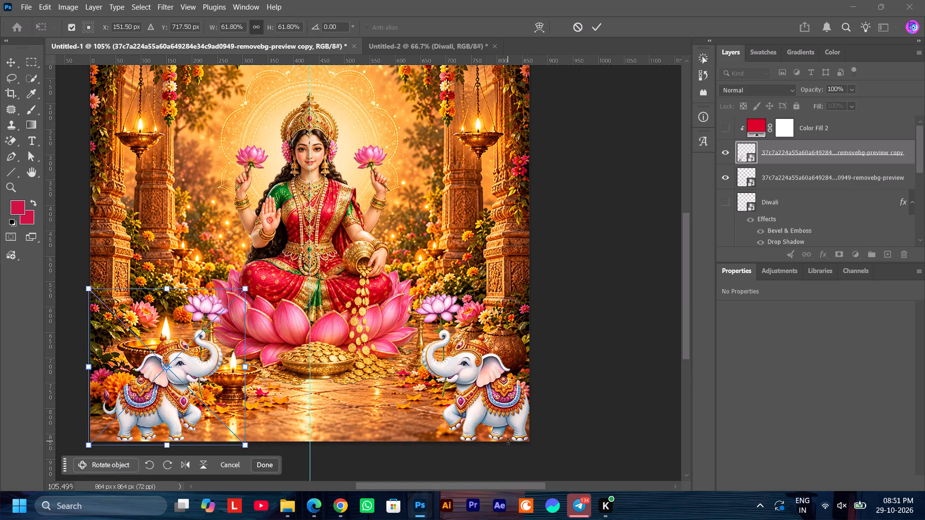
pyautogui.hotkey('shift', 'Left')
pyautogui.hotkey('shift', 'Left')
pyautogui.hotkey('shift', 'Left')
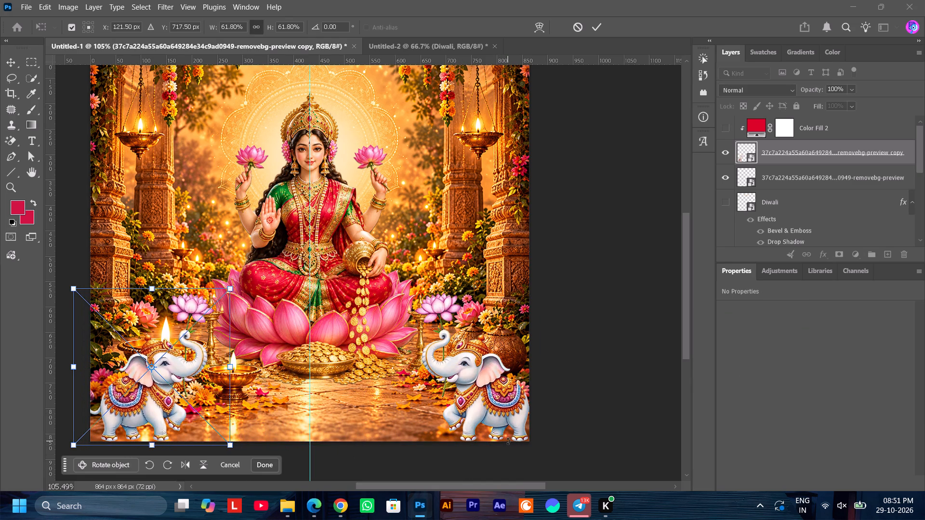
pyautogui.hotkey('shift', 'Left')
pyautogui.press('Left')
pyautogui.press('Left')
pyautogui.press('Left')
pyautogui.press('Left')
pyautogui.press('Left')
pyautogui.press('Left')
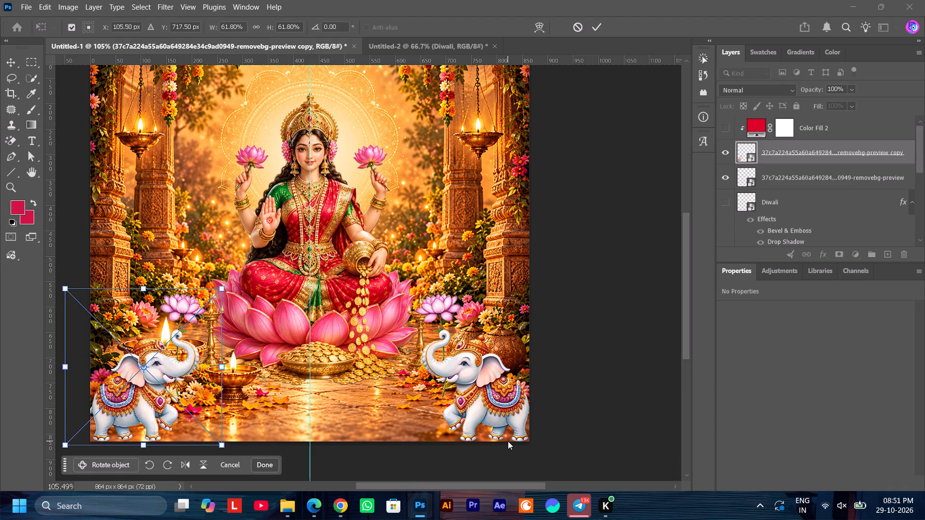
pyautogui.press('Left')
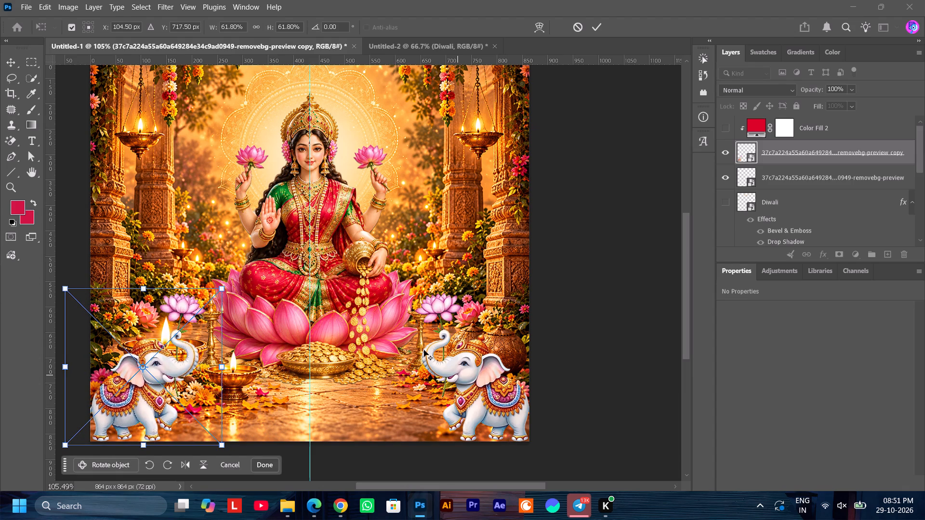
pyautogui.keyDown('alt'); pyautogui.scroll(-3, 423, 350); pyautogui.keyUp('alt')
pyautogui.keyDown('ctrl'); pyautogui.scroll(5, 436, 366); pyautogui.keyUp('ctrl')
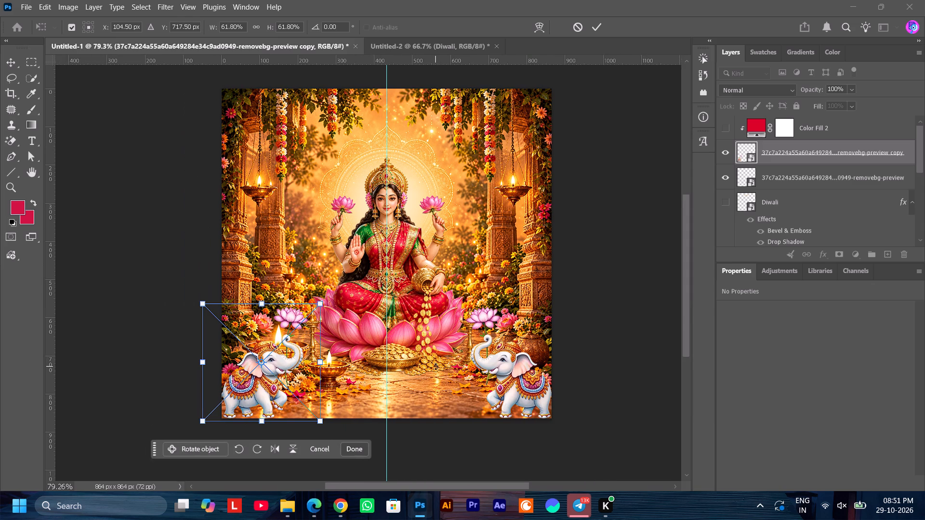
pyautogui.click(355, 451)
# Add a Brightness/Contrast adjustment clipped to the elephant copy layer and lower its contrast.
pyautogui.click(791, 130)
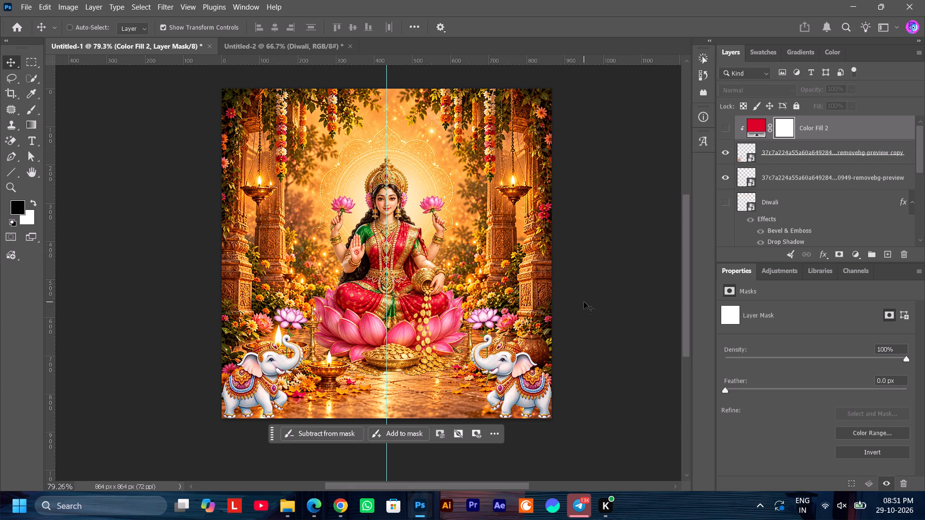
pyautogui.click(795, 160)
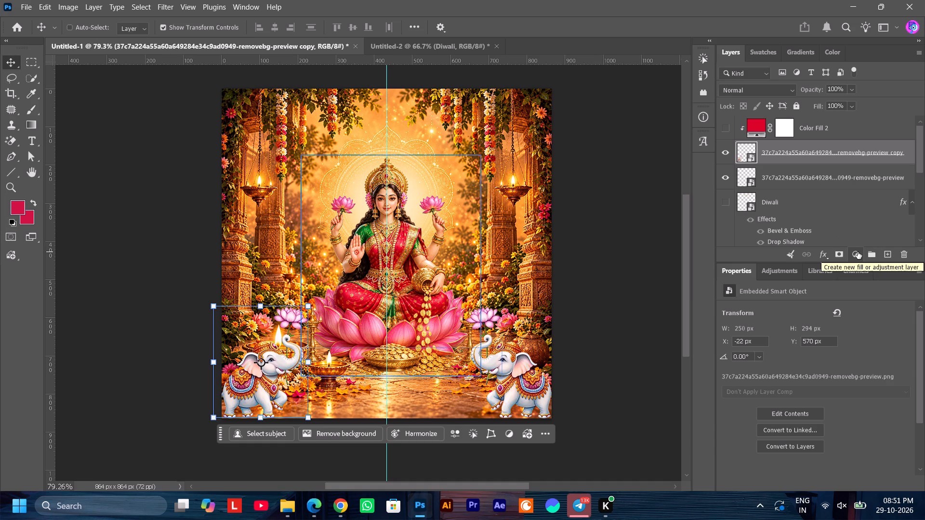
pyautogui.click(783, 270)
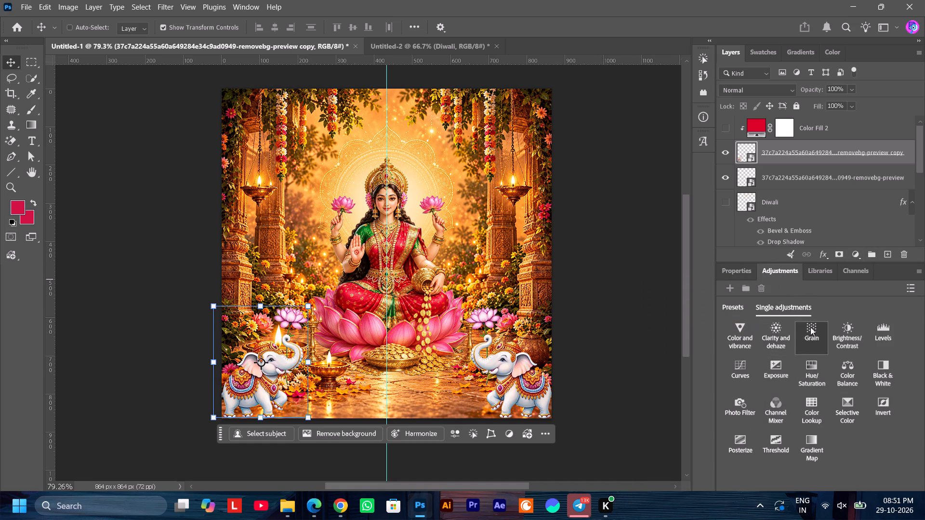
pyautogui.click(848, 331)
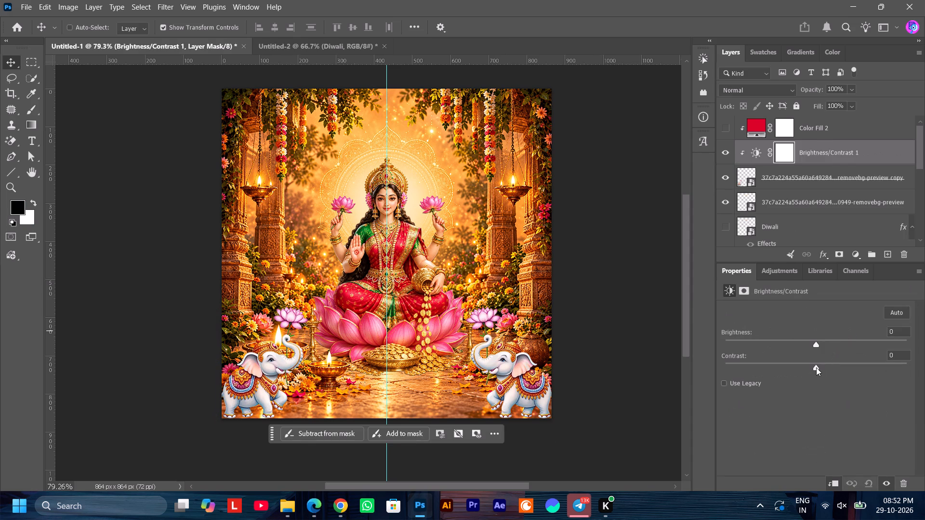
pyautogui.moveTo(816, 367); pyautogui.dragTo(843, 367)
pyautogui.moveTo(843, 367); pyautogui.dragTo(789, 407)
pyautogui.moveTo(789, 407); pyautogui.dragTo(924, 375)
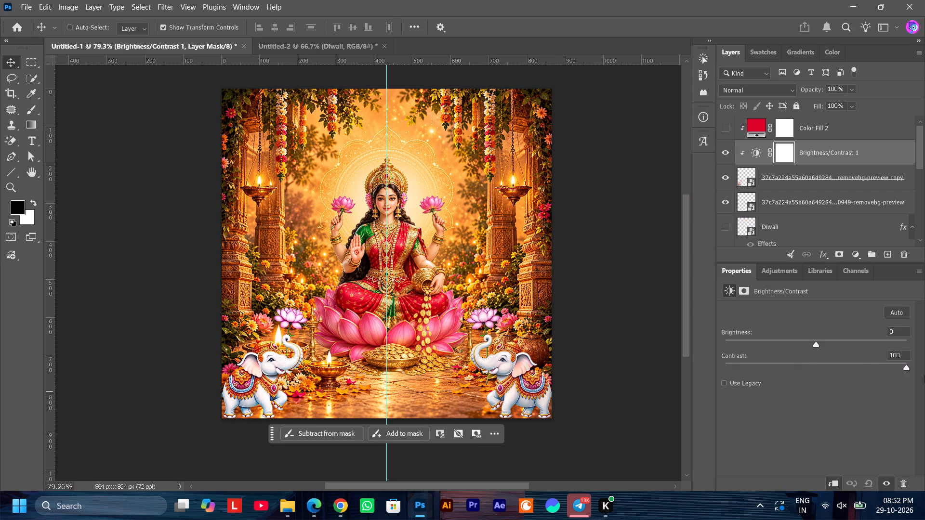
pyautogui.moveTo(924, 375); pyautogui.dragTo(766, 436)
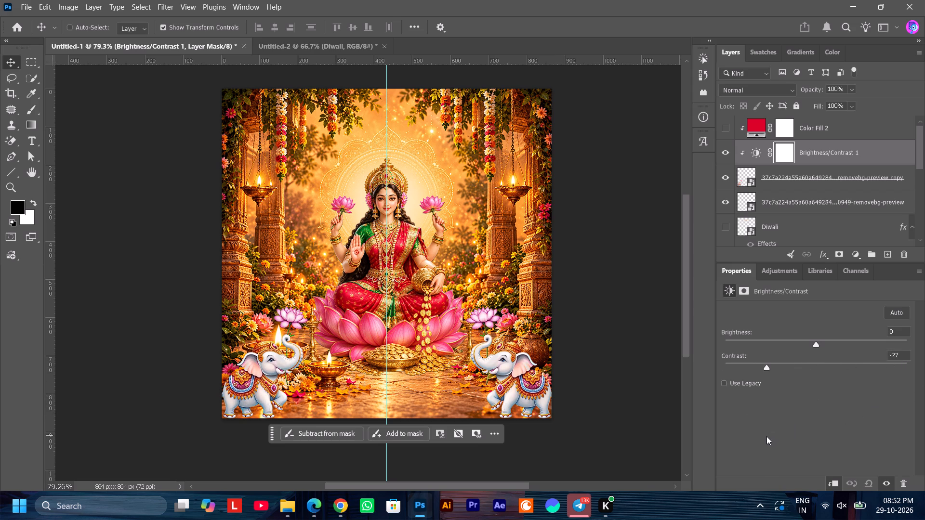
pyautogui.moveTo(766, 436); pyautogui.dragTo(749, 449)
# Add a Curves adjustment clipped to the elephant copy, darkening it with points at input 66, output 54 and input 196, output 188.
pyautogui.click(791, 275)
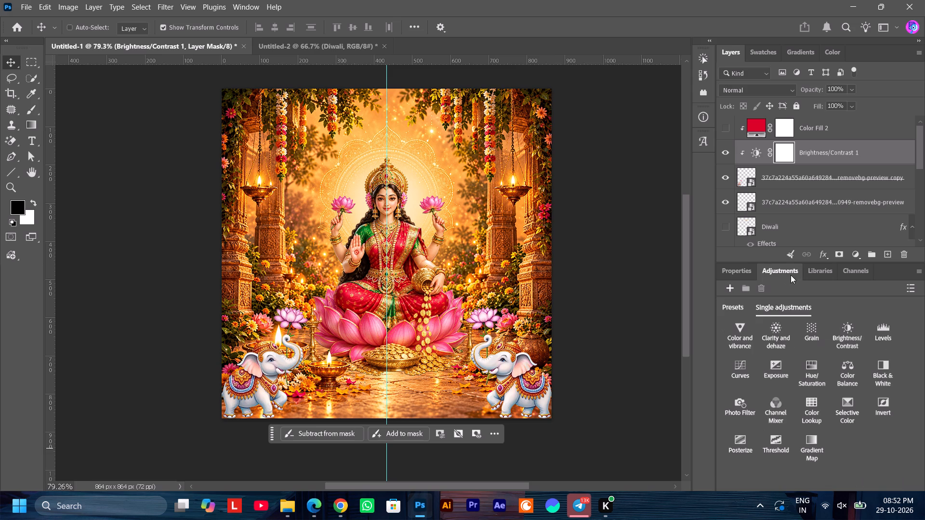
pyautogui.click(746, 371)
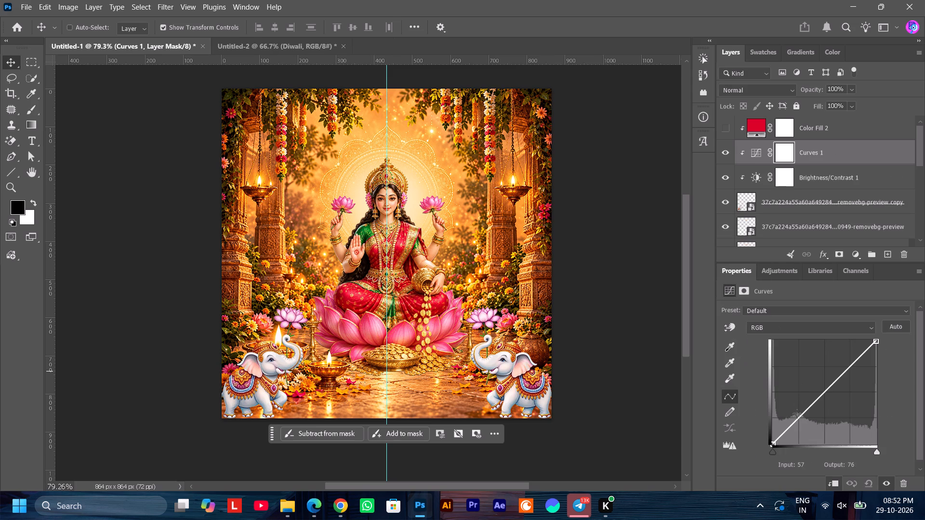
pyautogui.click(798, 417)
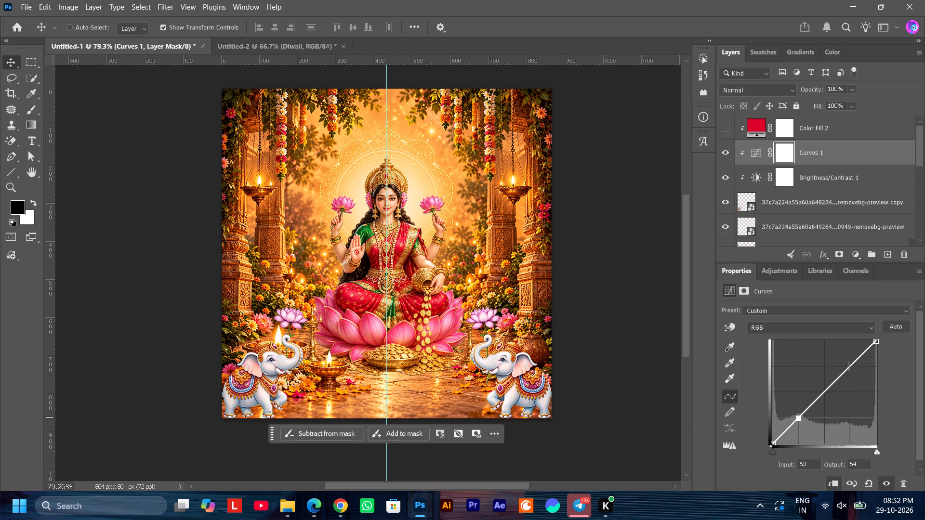
pyautogui.click(850, 365)
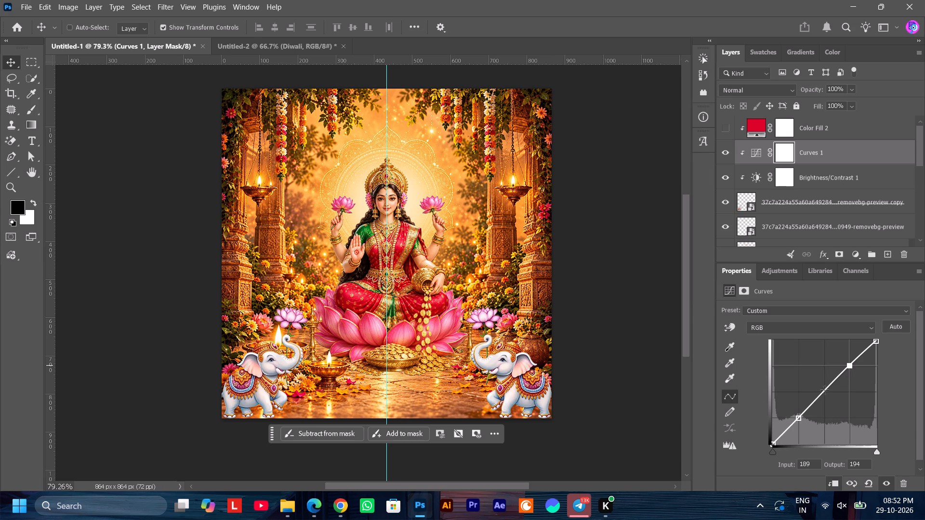
pyautogui.moveTo(798, 420); pyautogui.dragTo(806, 427)
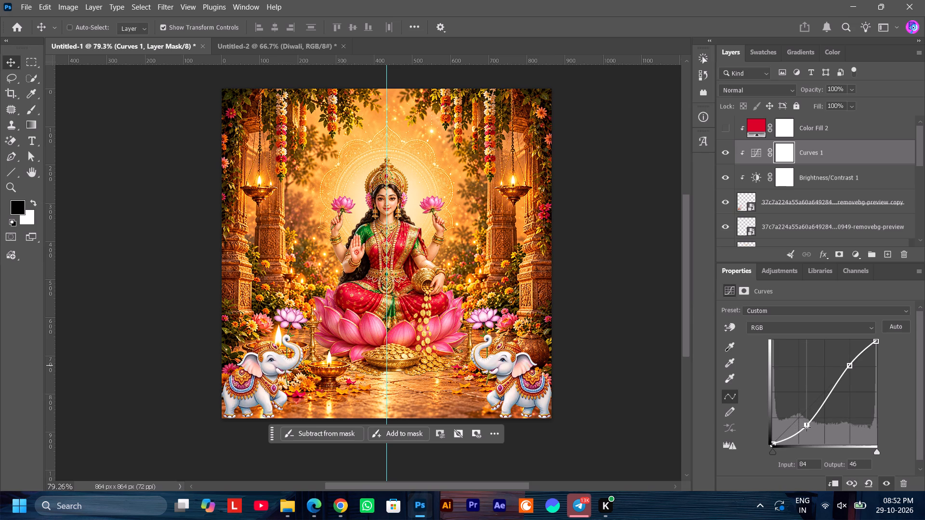
pyautogui.moveTo(806, 427); pyautogui.dragTo(803, 425)
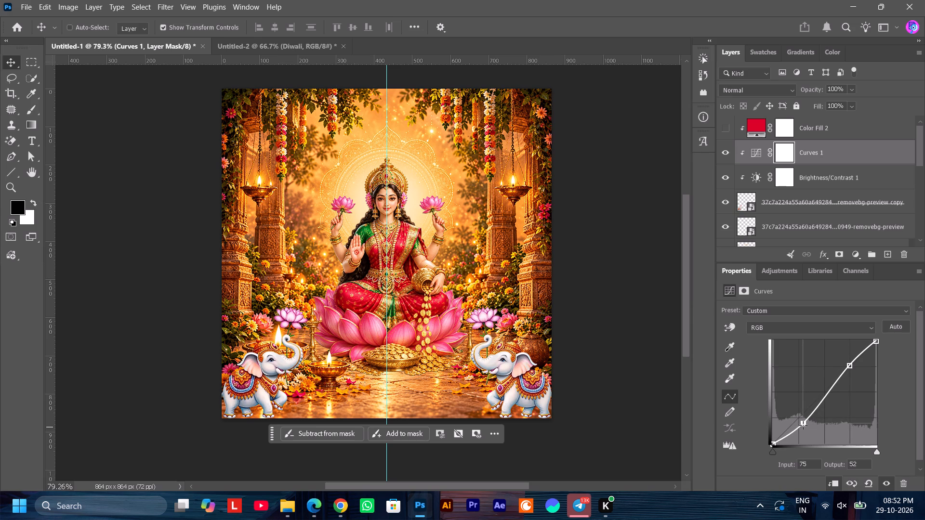
pyautogui.moveTo(803, 425); pyautogui.dragTo(802, 422)
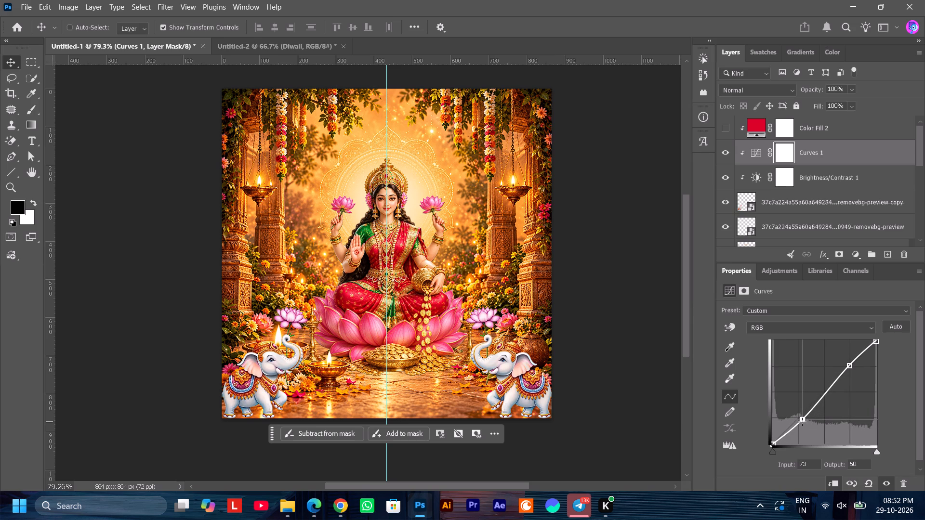
pyautogui.moveTo(802, 422); pyautogui.dragTo(799, 424)
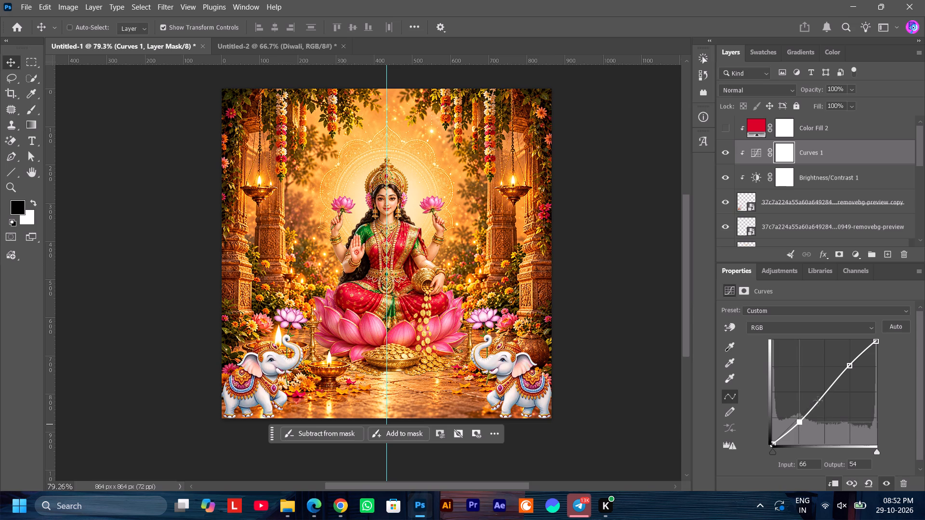
pyautogui.click(850, 367)
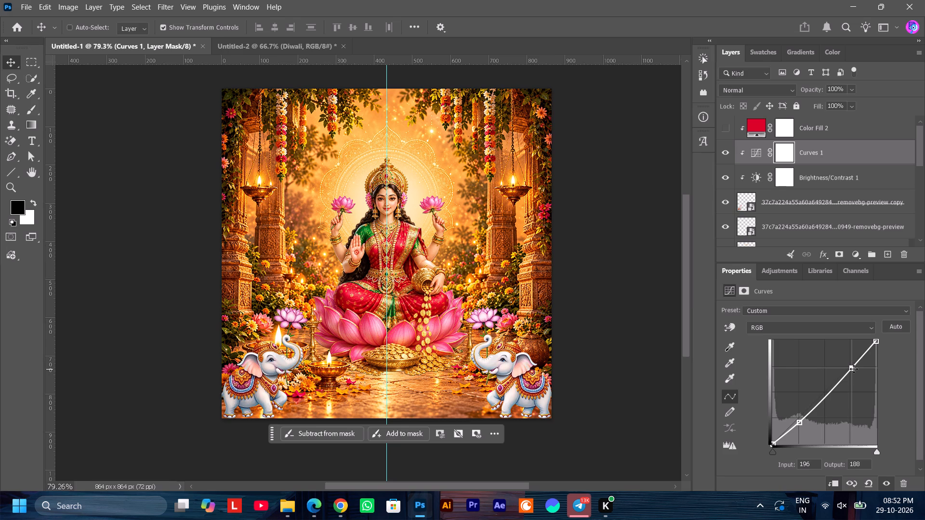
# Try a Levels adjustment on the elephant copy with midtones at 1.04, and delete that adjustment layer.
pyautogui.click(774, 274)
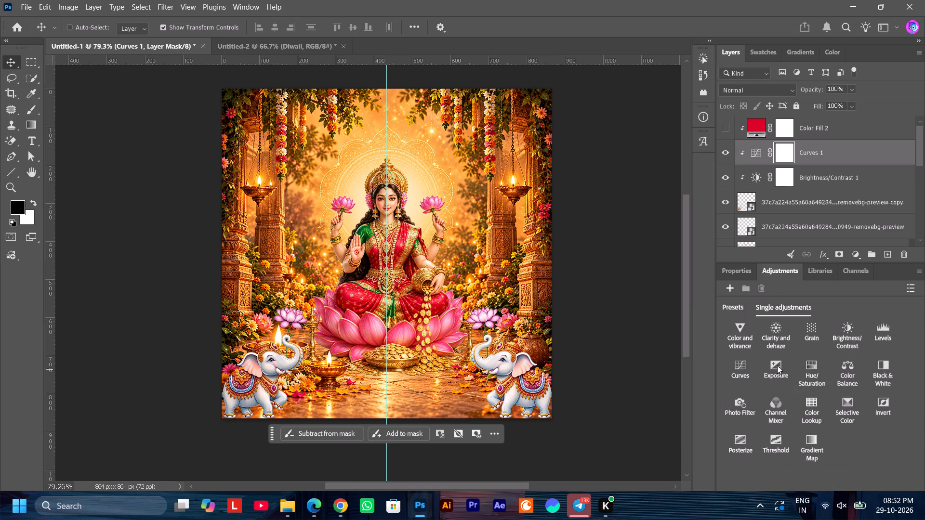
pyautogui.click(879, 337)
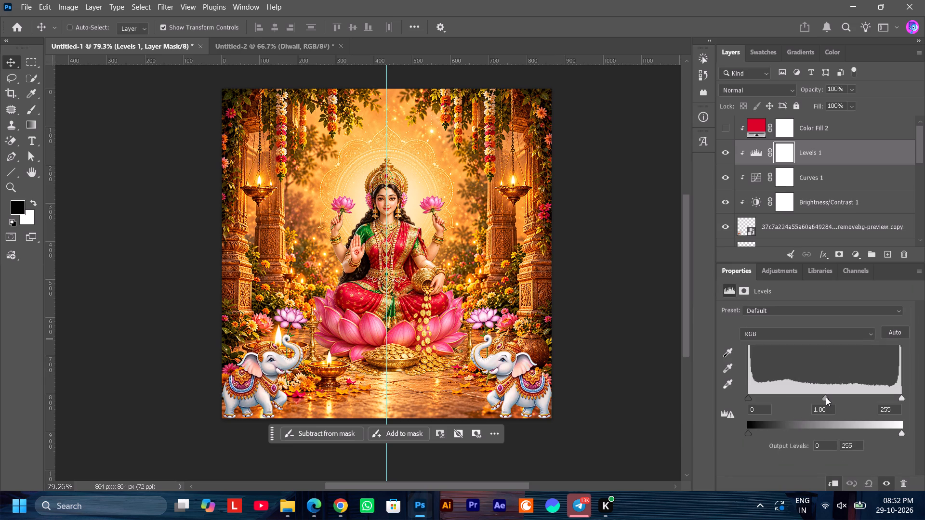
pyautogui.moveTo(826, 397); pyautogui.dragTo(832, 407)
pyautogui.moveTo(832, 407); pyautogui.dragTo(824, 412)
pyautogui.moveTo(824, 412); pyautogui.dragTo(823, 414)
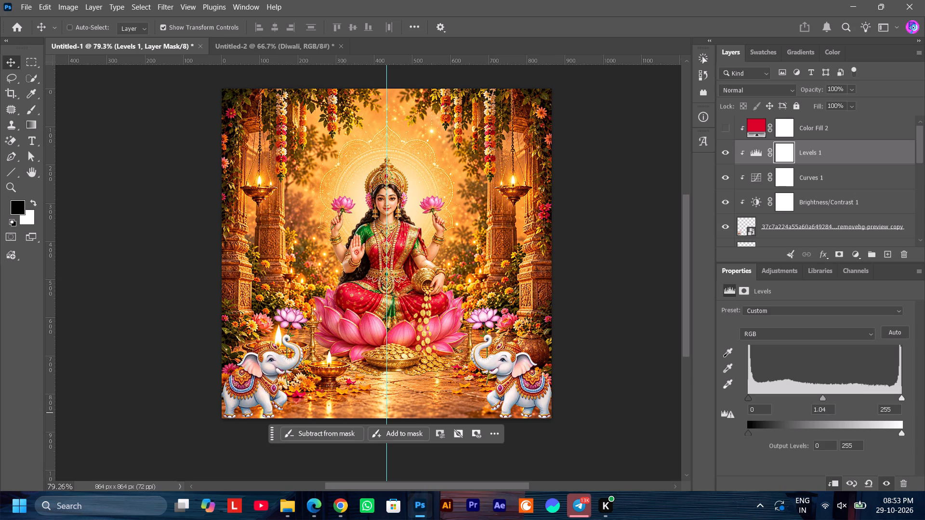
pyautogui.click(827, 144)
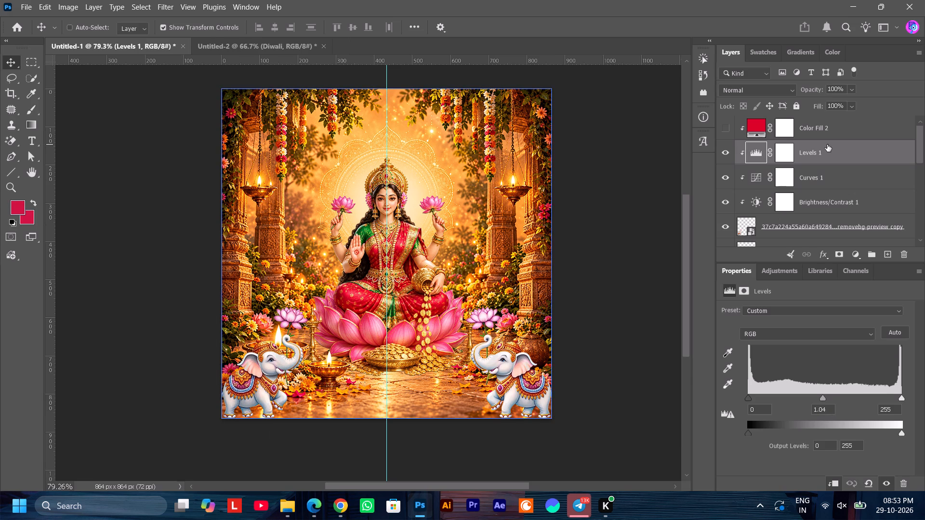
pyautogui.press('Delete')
# Duplicate the Curves and Brightness/Contrast adjustment layers together and move the copies directly above the original elephant layer.
pyautogui.scroll(5, 784, 134)
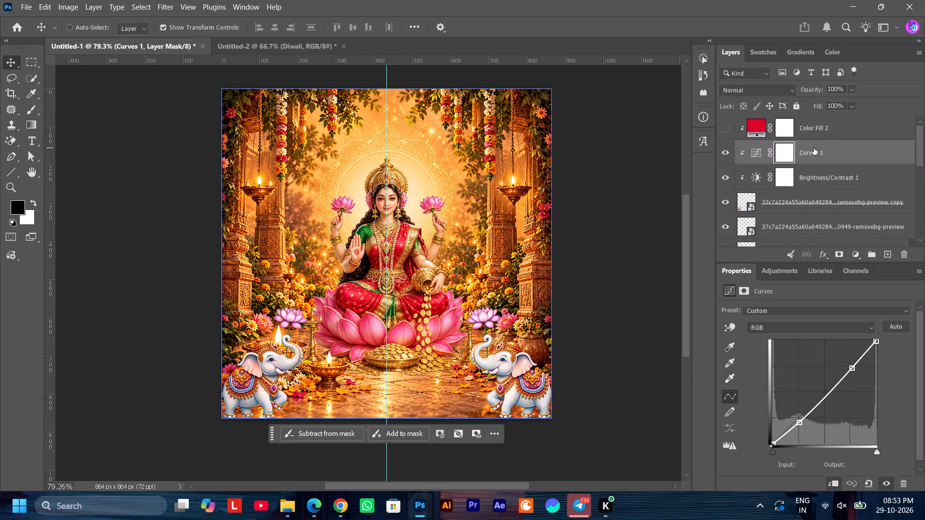
pyautogui.scroll(-1, 809, 195)
pyautogui.scroll(1, 809, 195)
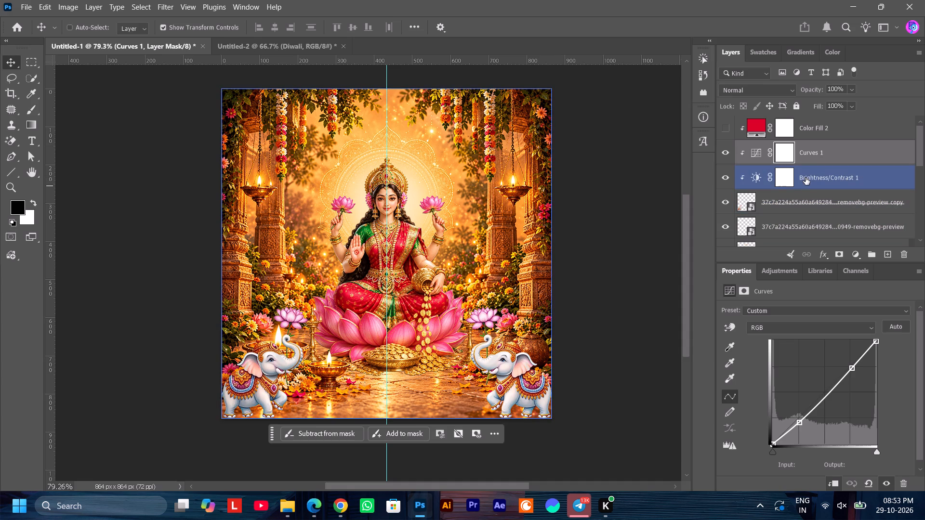
pyautogui.keyDown('ctrl'); pyautogui.click(814, 175); pyautogui.keyUp('ctrl')
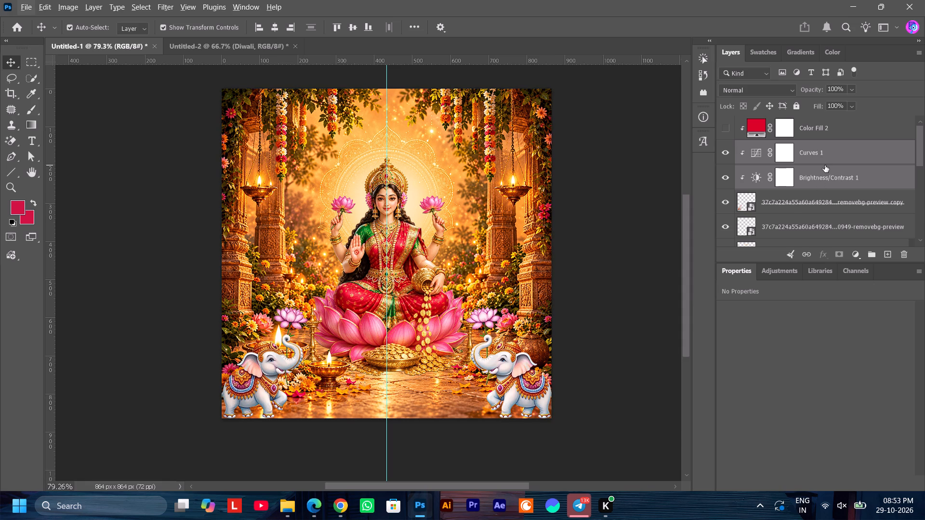
pyautogui.hotkey('ctrl', 'j')
pyautogui.moveTo(825, 165); pyautogui.dragTo(824, 206)
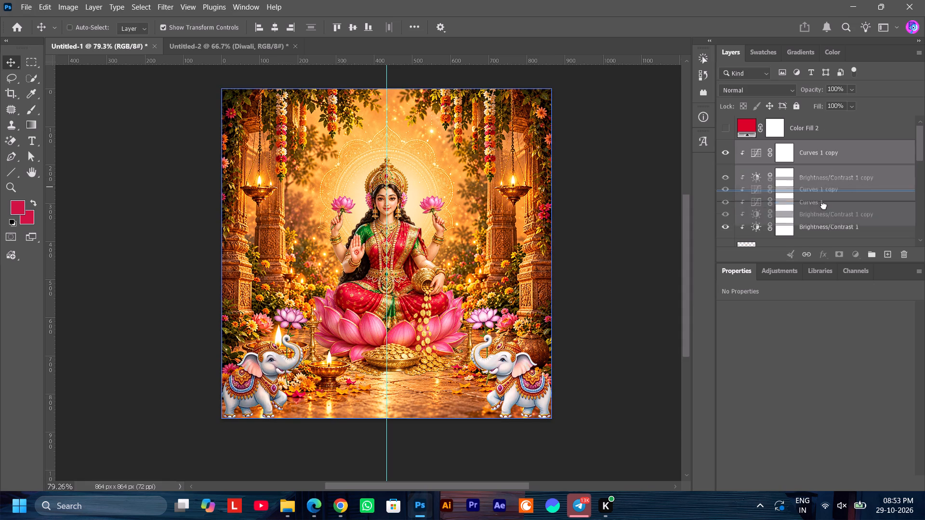
pyautogui.moveTo(824, 206); pyautogui.dragTo(824, 182)
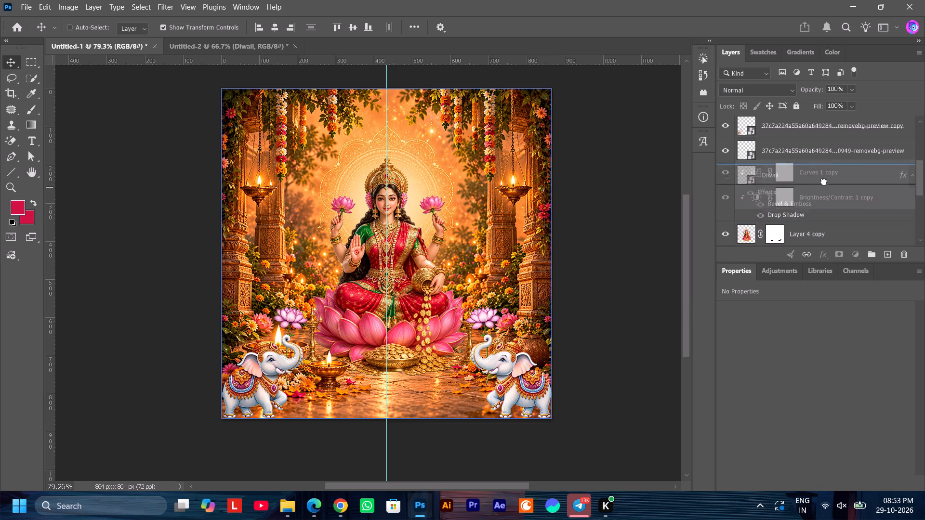
pyautogui.moveTo(824, 182); pyautogui.dragTo(834, 141)
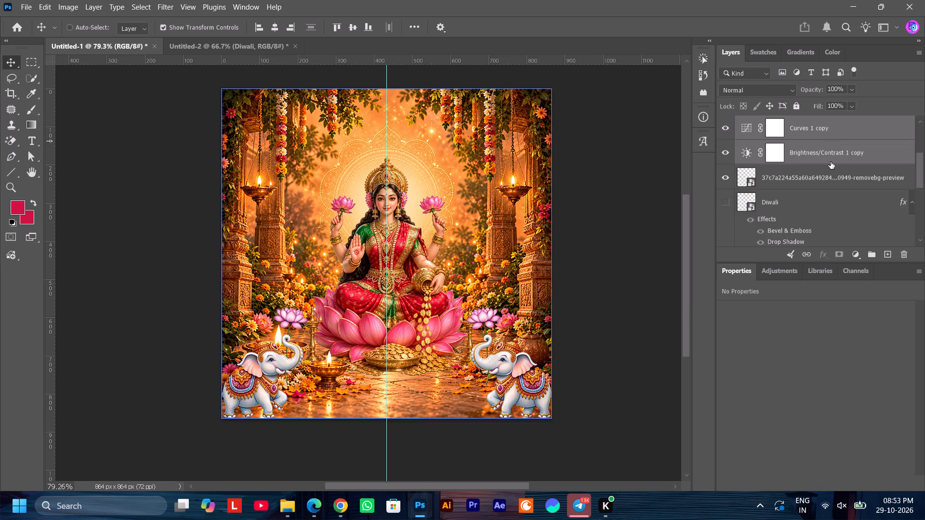
# Clip the copied Curves and Brightness/Contrast adjustments to the original elephant layer.
pyautogui.rightClick(831, 162)
pyautogui.rightClick(827, 153)
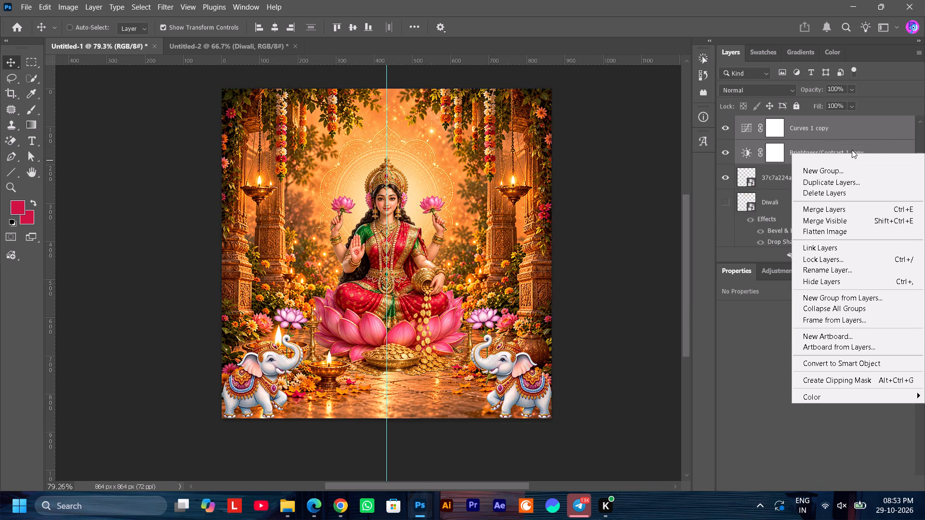
pyautogui.click(878, 143)
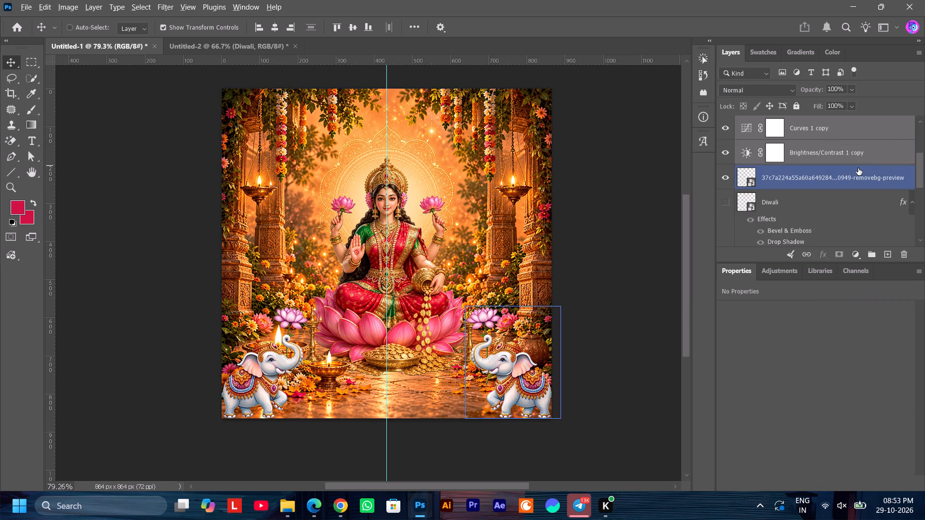
pyautogui.keyDown('alt'); pyautogui.click(859, 165); pyautogui.keyUp('alt')
pyautogui.keyDown('alt'); pyautogui.click(858, 138); pyautogui.keyUp('alt')
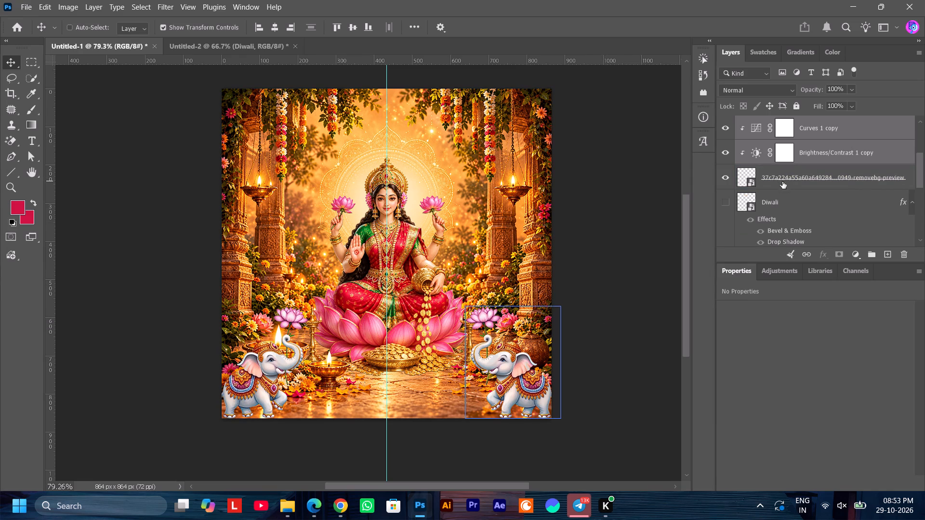
# Create a new empty layer between the original elephant layer and the hidden Diwali layer.
pyautogui.click(790, 202)
pyautogui.click(887, 254)
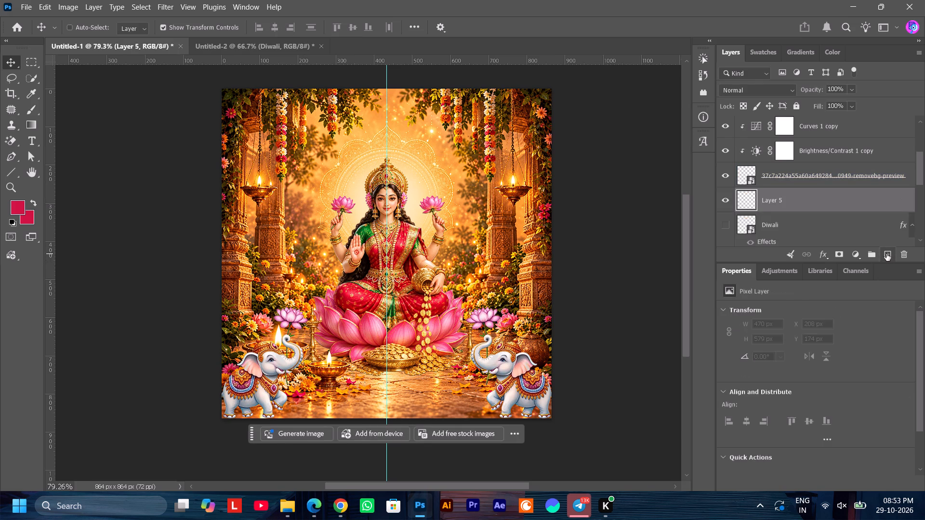
# Set up a Soft Round brush with its tip flattened to a thin horizontal ellipse and black (#000000) as the foreground colour.
pyautogui.click(31, 109)
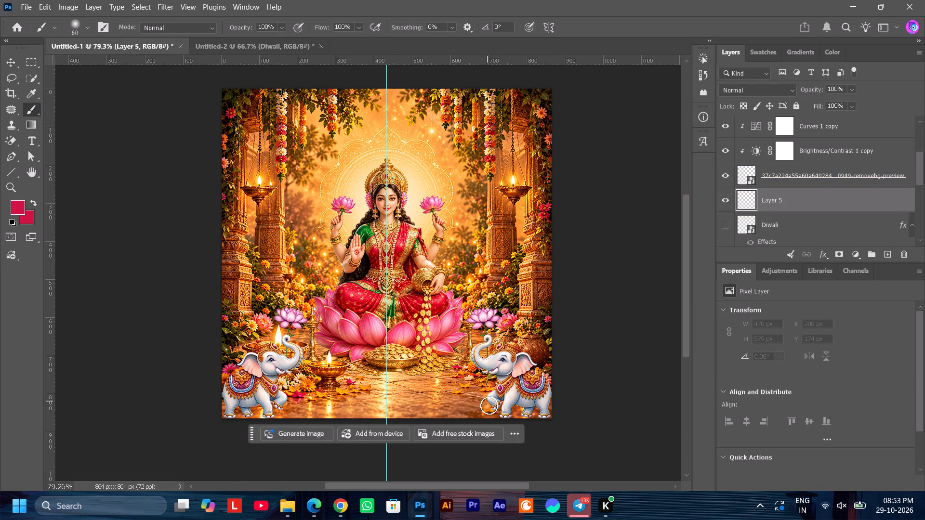
pyautogui.click(86, 27)
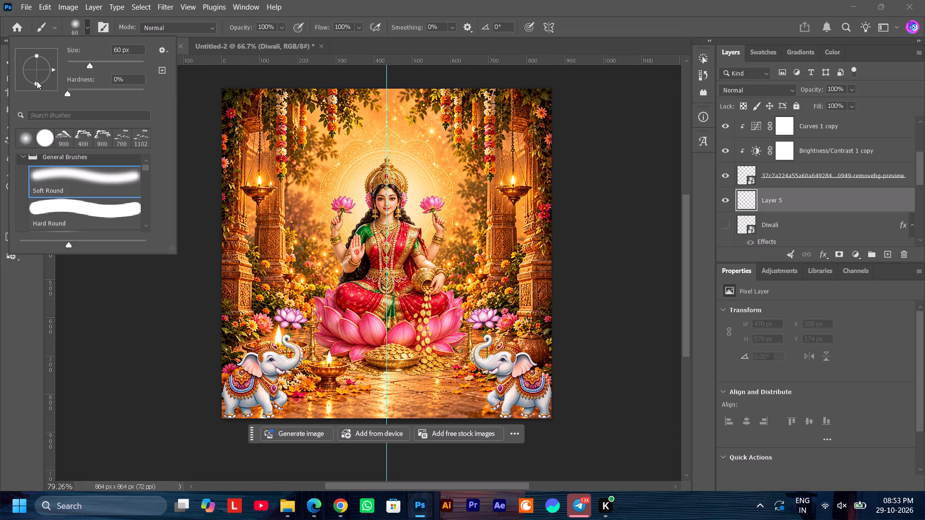
pyautogui.moveTo(36, 82); pyautogui.dragTo(35, 72)
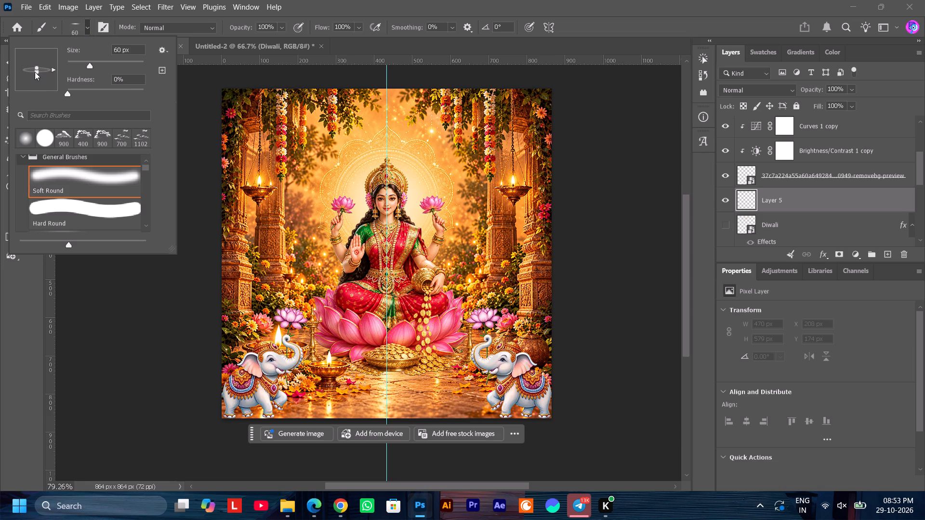
pyautogui.moveTo(35, 72); pyautogui.dragTo(35, 72)
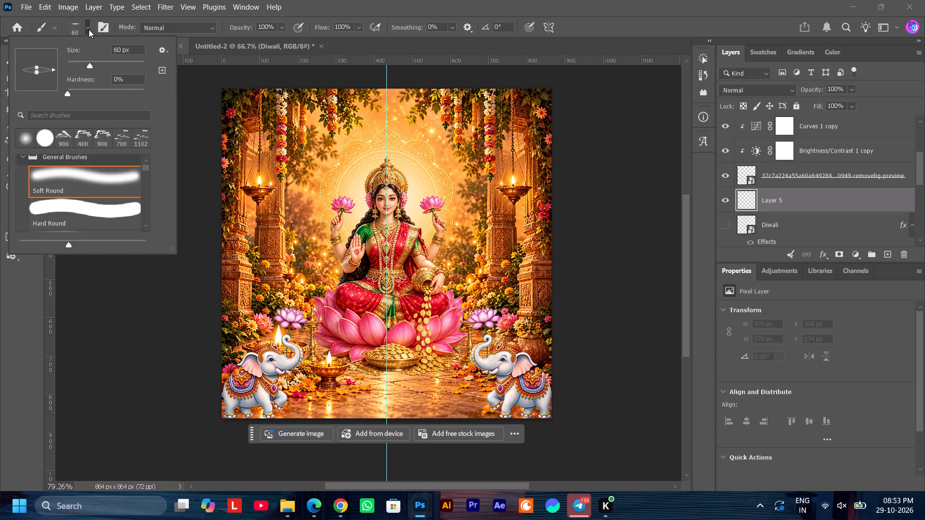
pyautogui.click(89, 29)
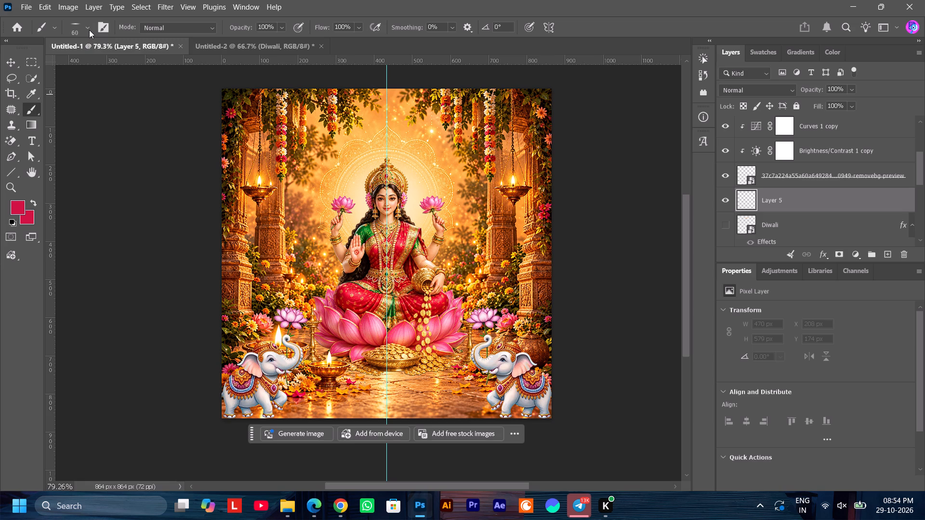
pyautogui.doubleClick(18, 208)
pyautogui.moveTo(629, 368); pyautogui.dragTo(533, 481)
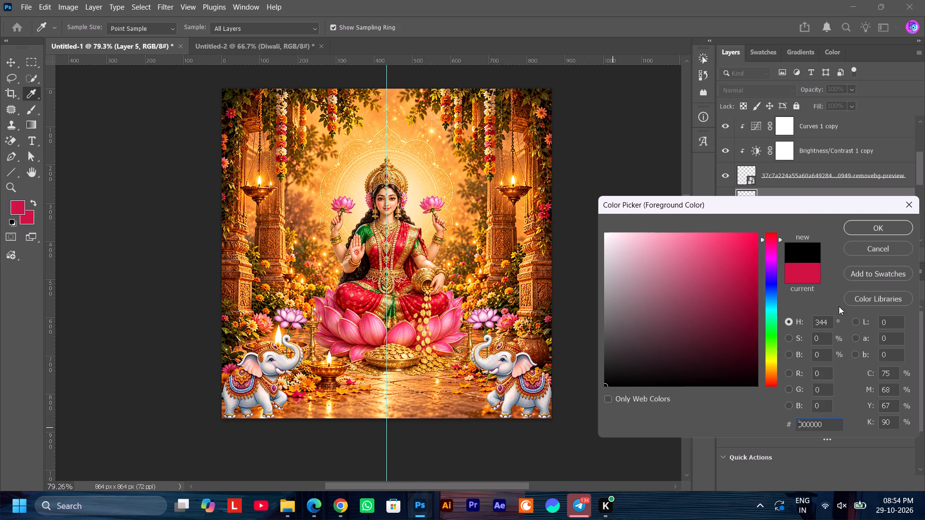
pyautogui.click(883, 229)
# Reduce the brush size to 45 and dab black shadows under all four feet of the right elephant, including the raised one.
pyautogui.keyDown('alt'); pyautogui.scroll(3, 540, 421); pyautogui.keyUp('alt')
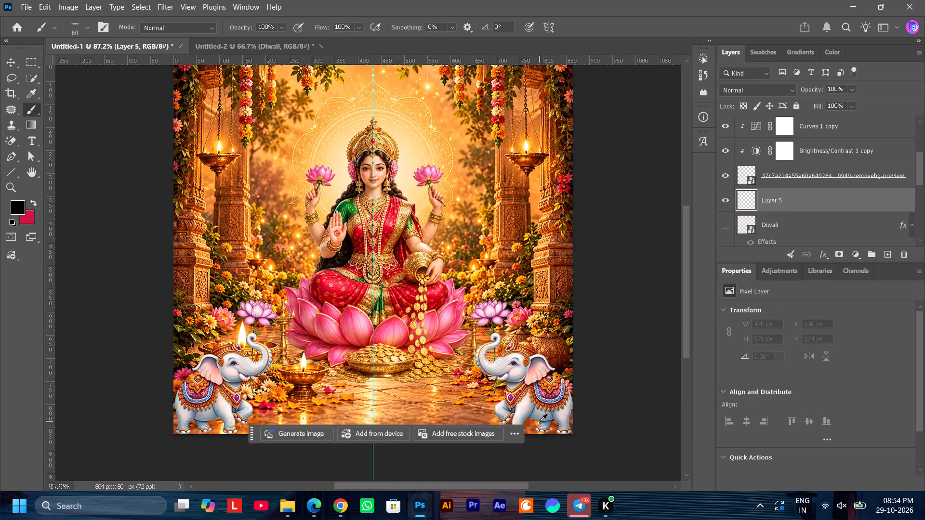
pyautogui.keyDown('alt'); pyautogui.scroll(8, 540, 421); pyautogui.keyUp('alt')
pyautogui.scroll(-8, 581, 401)
pyautogui.keyDown('alt'); pyautogui.scroll(4, 585, 382); pyautogui.keyUp('alt')
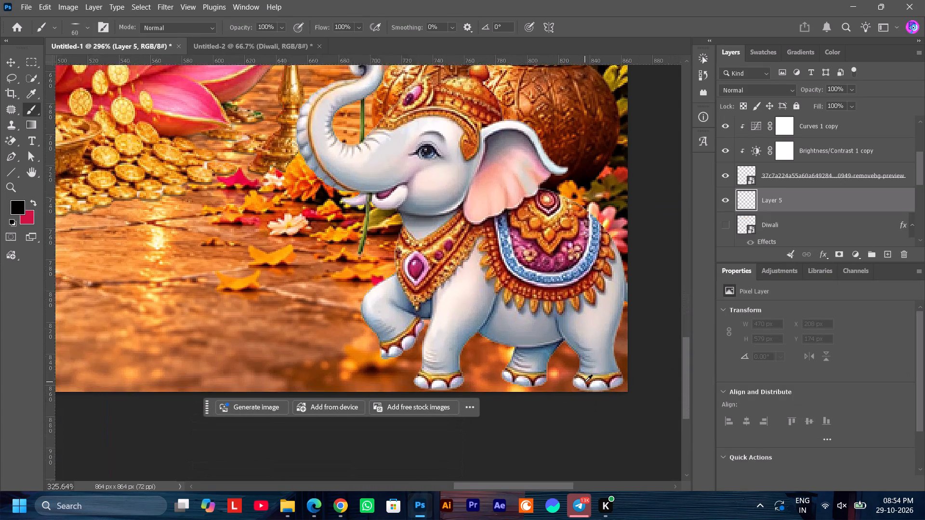
pyautogui.keyDown('alt'); pyautogui.scroll(1, 585, 382); pyautogui.keyUp('alt')
pyautogui.write('[[')
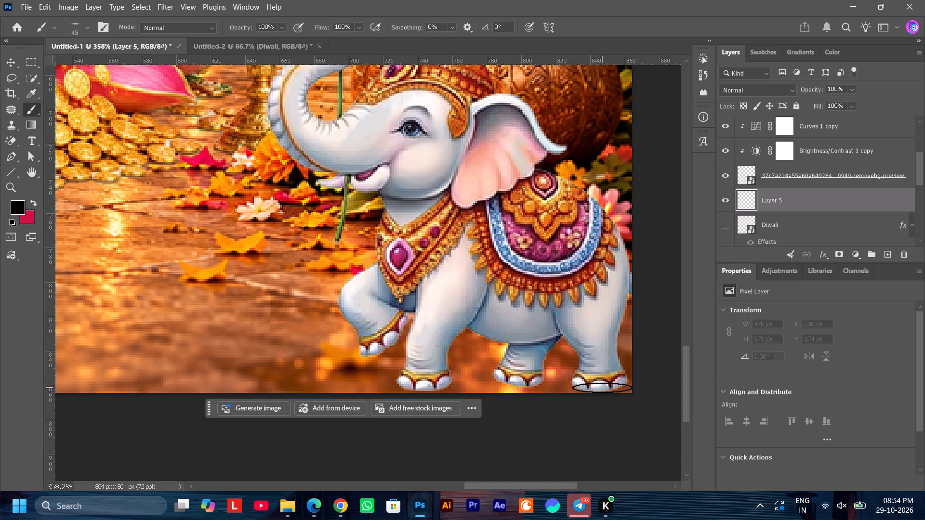
pyautogui.click(601, 389)
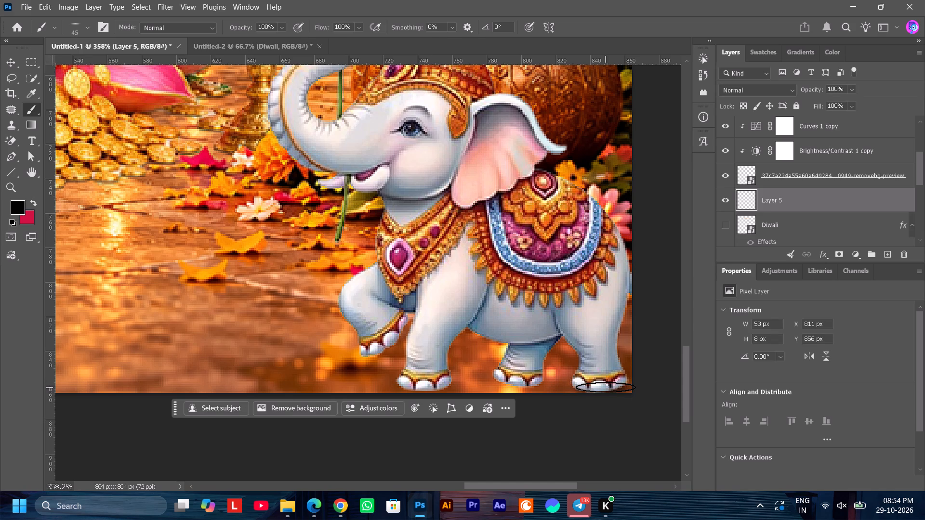
pyautogui.click(516, 384)
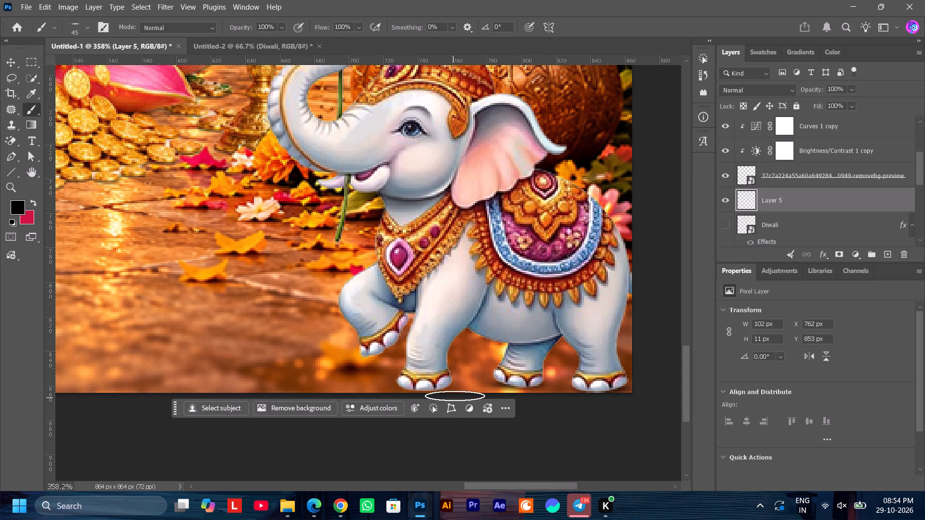
pyautogui.click(424, 389)
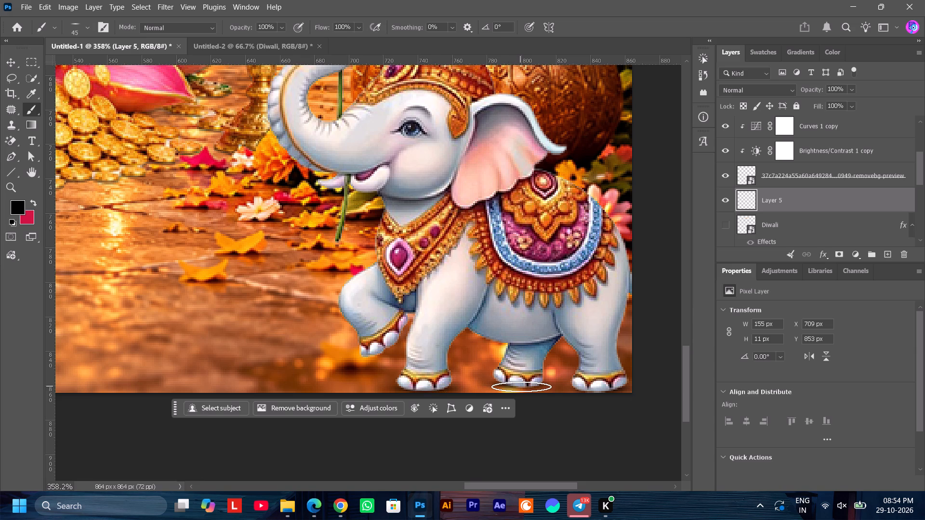
pyautogui.click(522, 386)
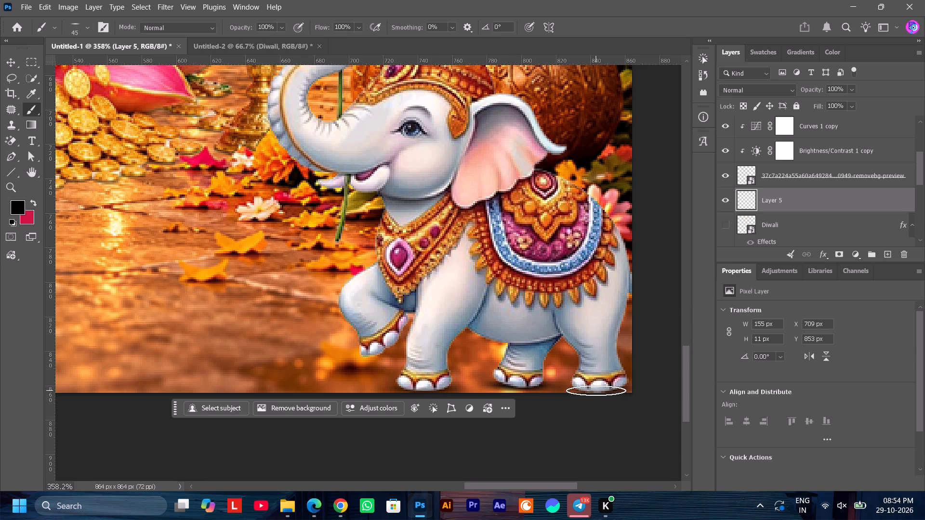
pyautogui.click(599, 390)
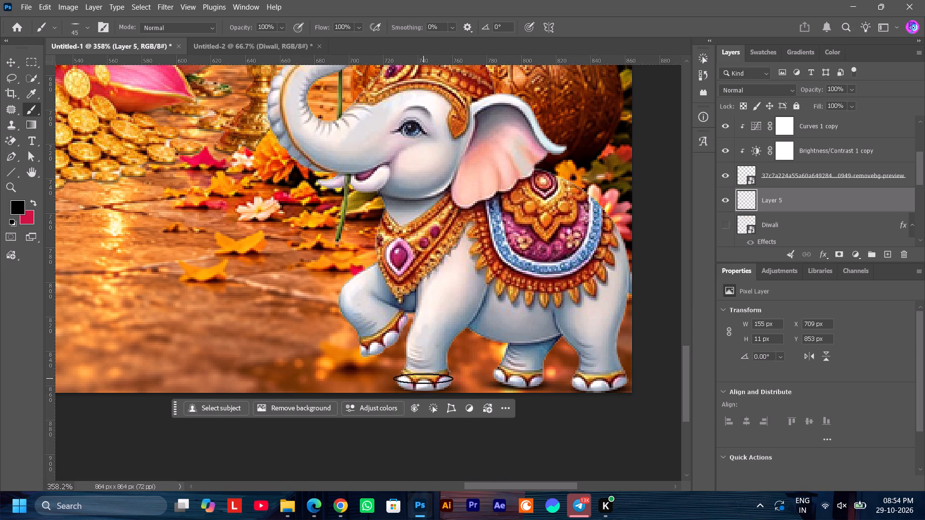
pyautogui.click(365, 383)
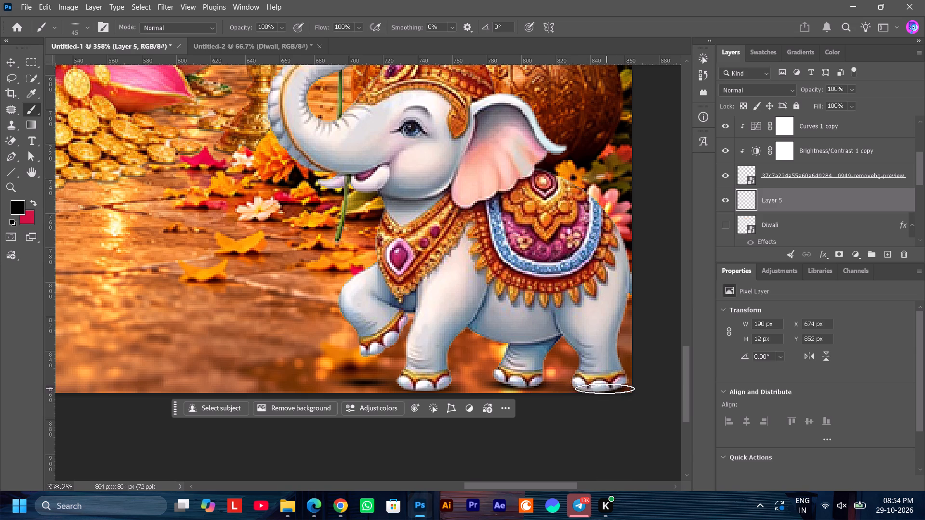
# Dab matching black shadows beneath each of the left elephant's feet, including the ground below its raised foot.
pyautogui.keyDown('ctrl'); pyautogui.scroll(7, 240, 365); pyautogui.keyUp('ctrl')
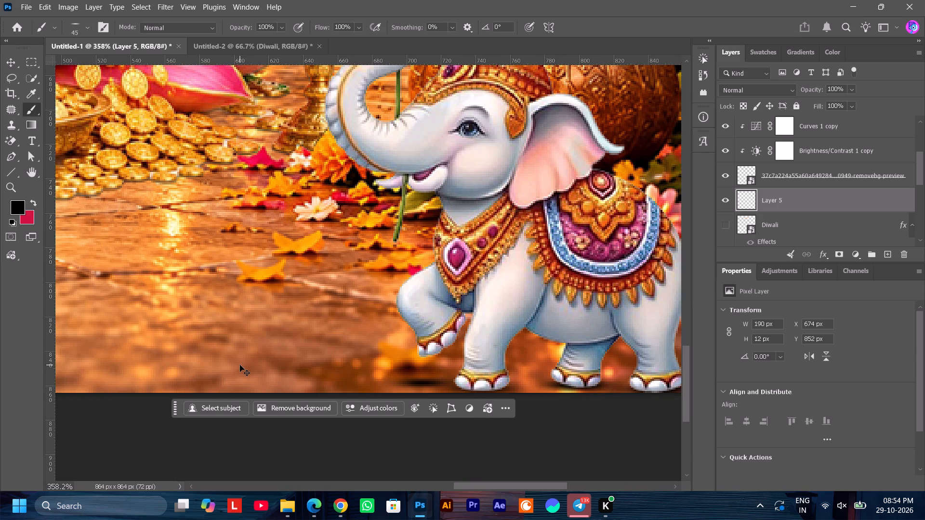
pyautogui.keyDown('ctrl'); pyautogui.scroll(20, 240, 365); pyautogui.keyUp('ctrl')
pyautogui.keyDown('ctrl'); pyautogui.scroll(20, 240, 365); pyautogui.keyUp('ctrl')
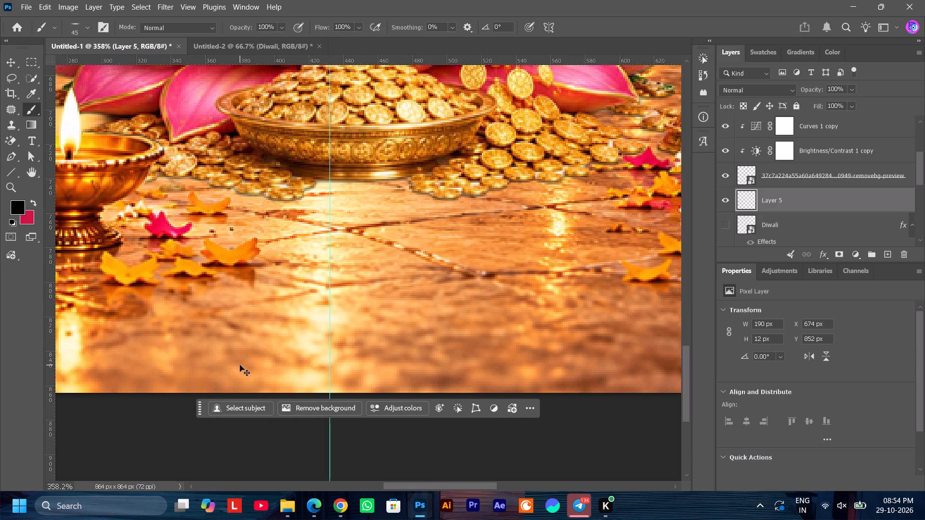
pyautogui.keyDown('ctrl'); pyautogui.scroll(20, 240, 365); pyautogui.keyUp('ctrl')
pyautogui.keyDown('ctrl'); pyautogui.scroll(20, 240, 365); pyautogui.keyUp('ctrl')
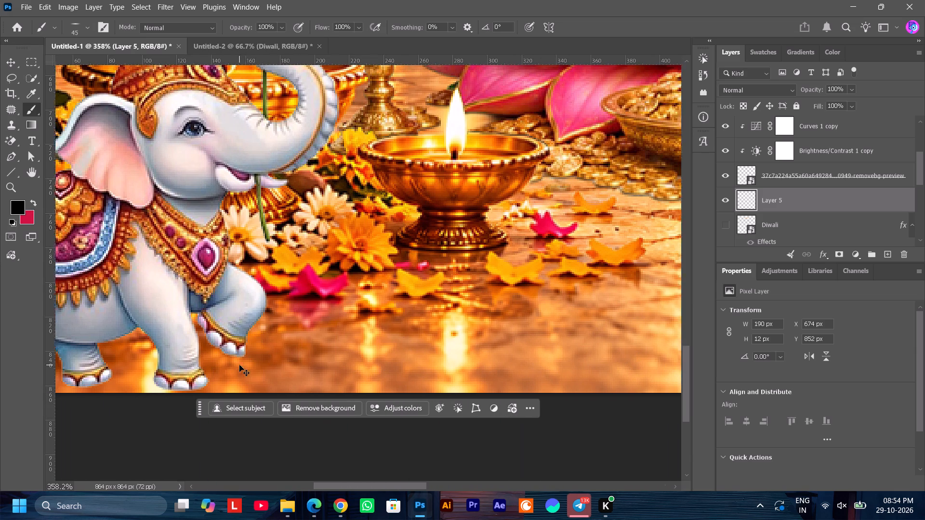
pyautogui.keyDown('ctrl'); pyautogui.scroll(14, 239, 365); pyautogui.keyUp('ctrl')
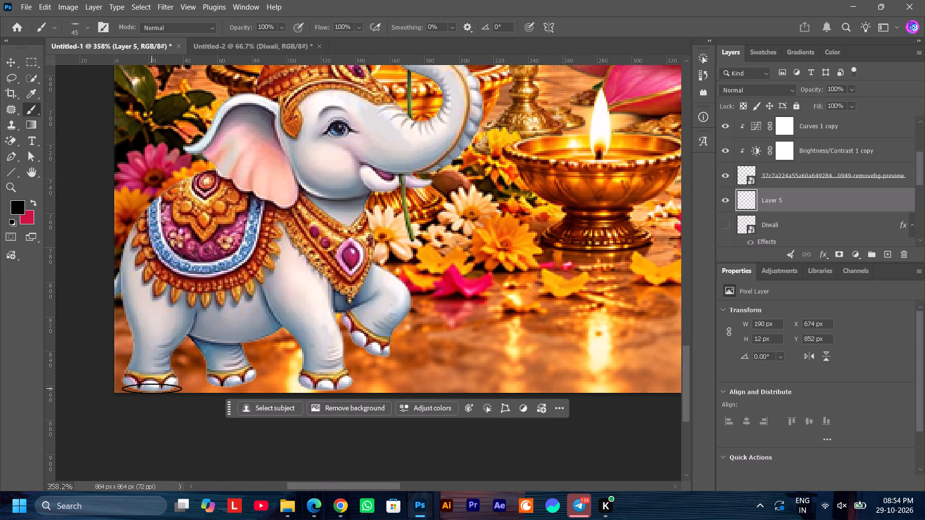
pyautogui.click(152, 390)
pyautogui.click(150, 386)
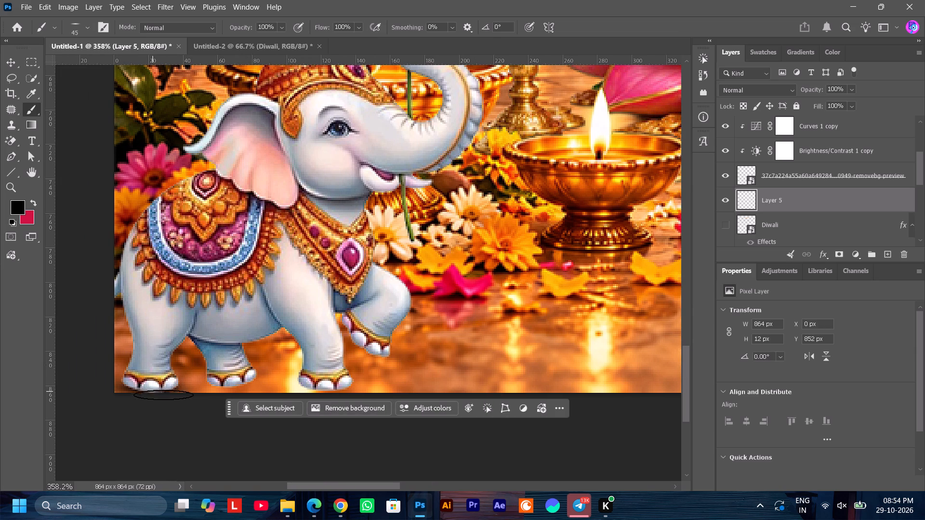
pyautogui.click(232, 389)
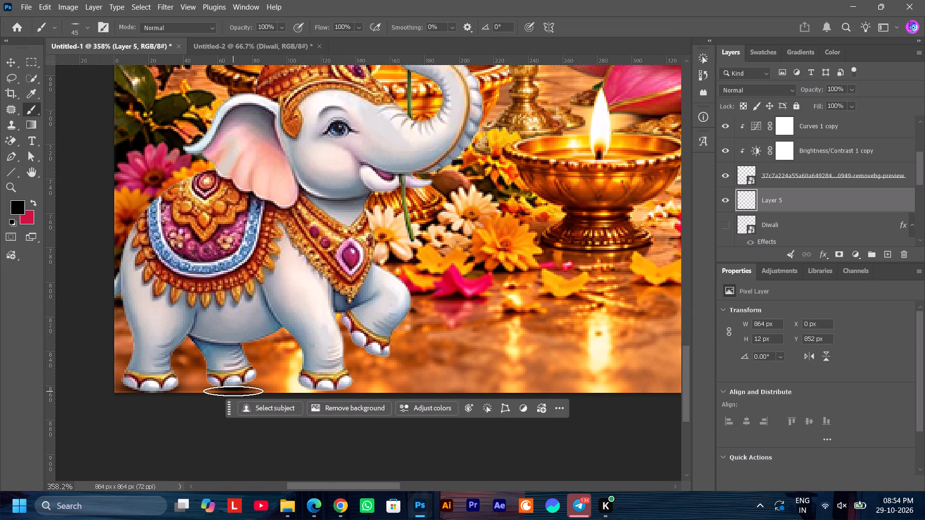
pyautogui.click(233, 391)
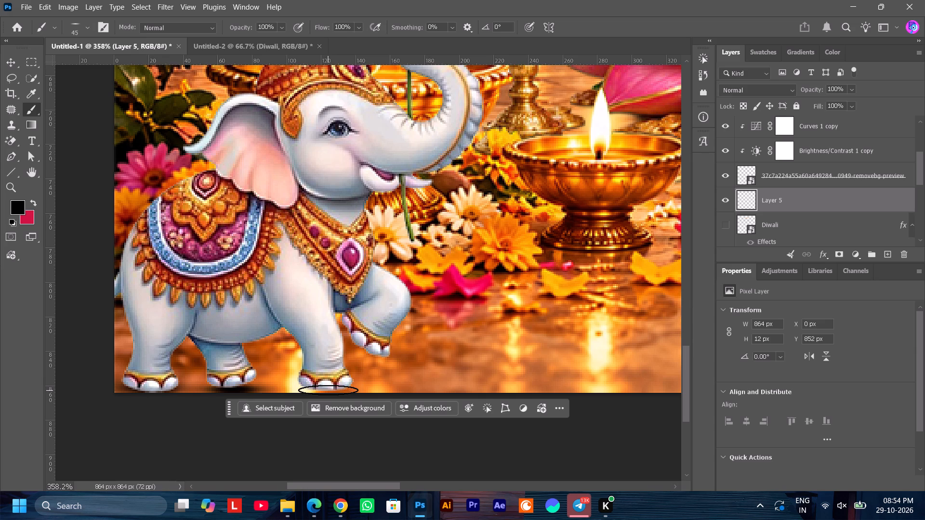
pyautogui.click(328, 390)
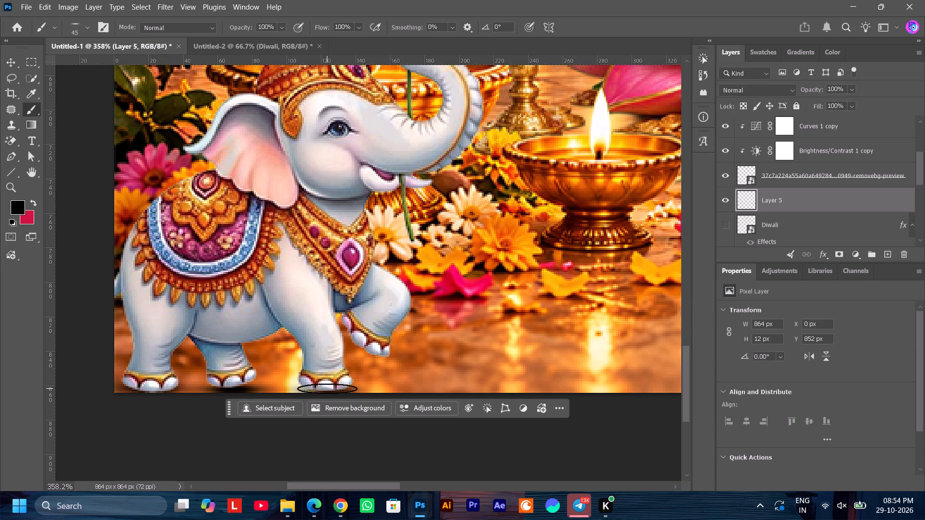
pyautogui.click(327, 389)
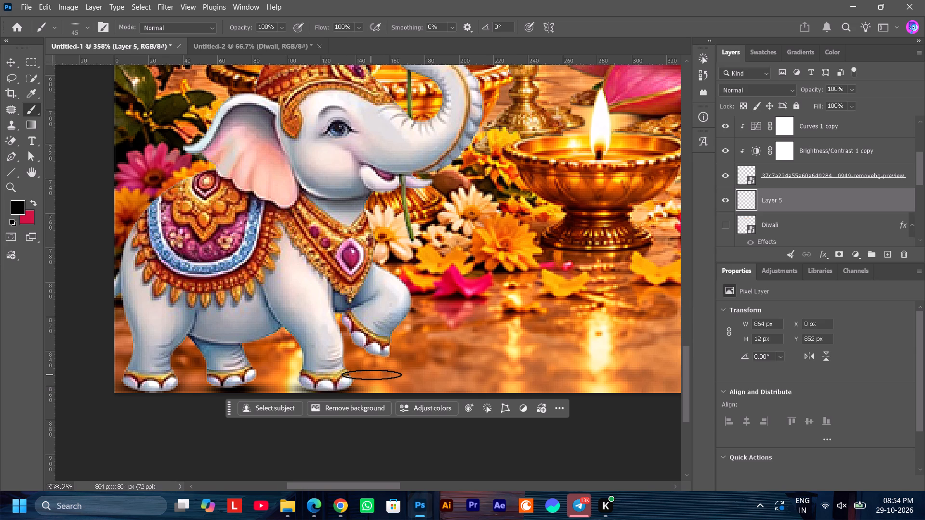
pyautogui.click(371, 375)
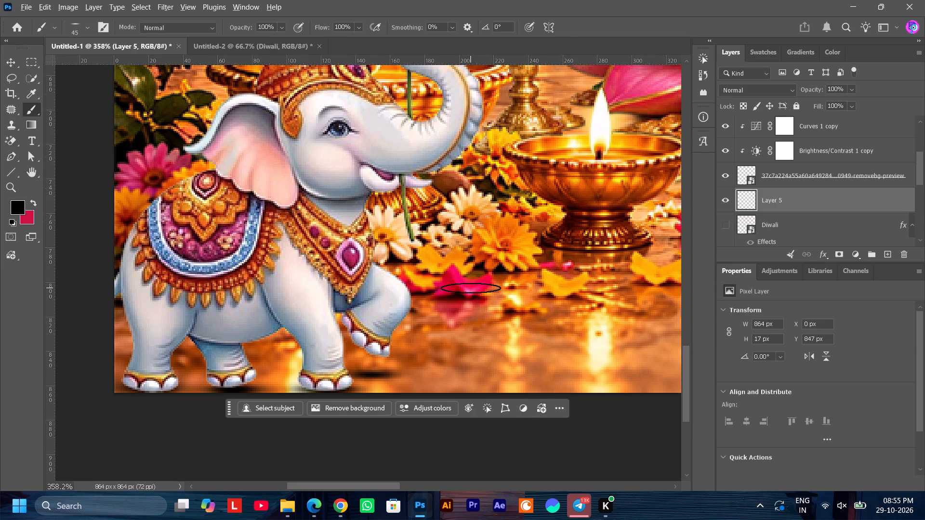
# Brush a continuous black ground shadow along the poster's bottom edge beneath the right elephant, linking its feet.
pyautogui.keyDown('alt'); pyautogui.scroll(-14, 471, 288); pyautogui.keyUp('alt')
pyautogui.keyDown('ctrl'); pyautogui.scroll(-12, 471, 288); pyautogui.keyUp('ctrl')
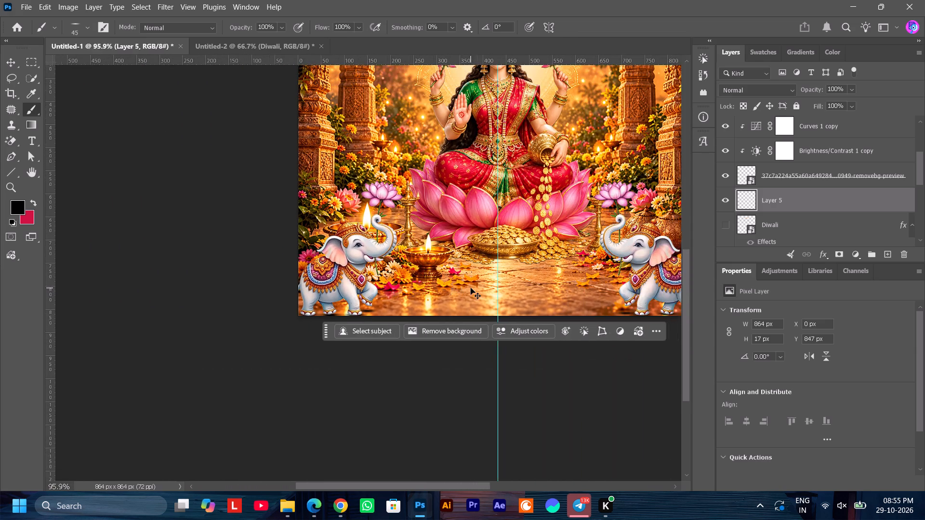
pyautogui.keyDown('ctrl'); pyautogui.scroll(-8, 471, 288); pyautogui.keyUp('ctrl')
pyautogui.keyDown('alt'); pyautogui.scroll(5, 538, 318); pyautogui.keyUp('alt')
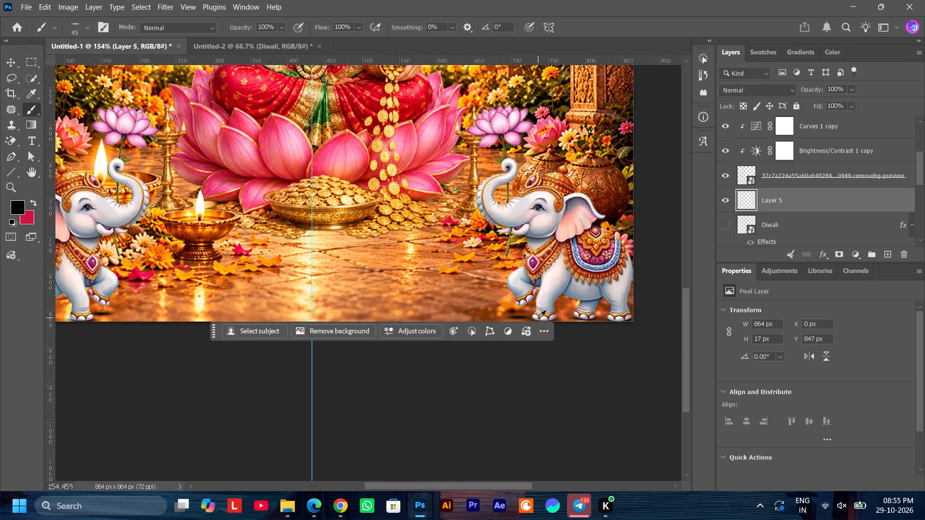
pyautogui.keyDown('alt'); pyautogui.scroll(12, 576, 322); pyautogui.keyUp('alt')
pyautogui.keyDown('ctrl'); pyautogui.scroll(-11, 576, 322); pyautogui.keyUp('ctrl')
pyautogui.scroll(-2, 576, 322)
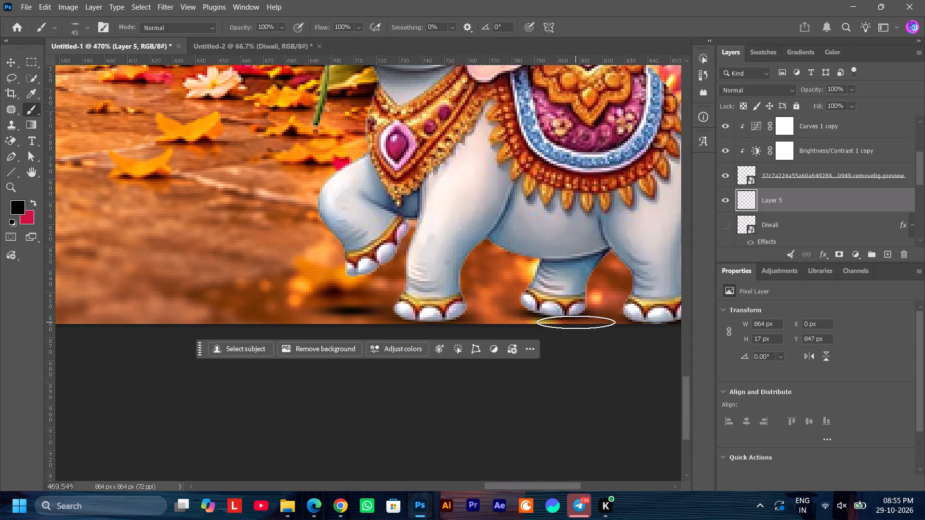
pyautogui.scroll(-4, 576, 322)
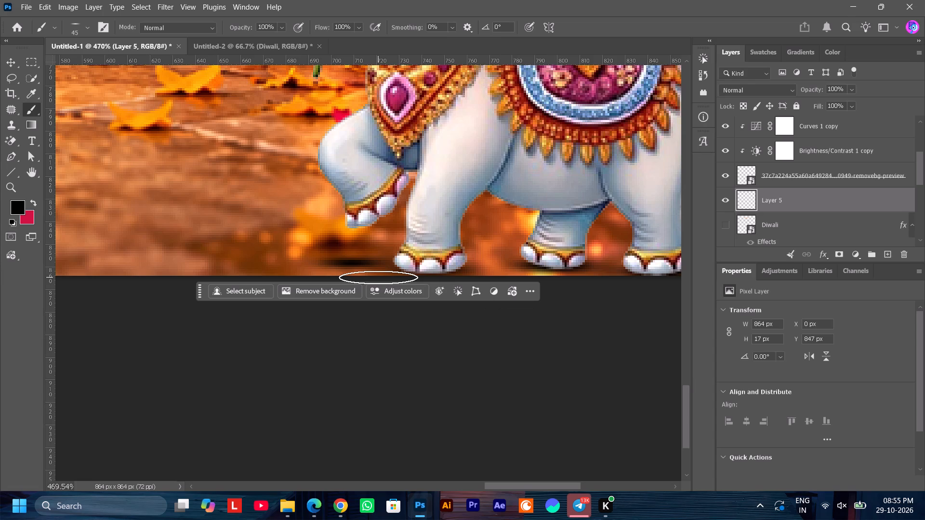
pyautogui.moveTo(383, 277); pyautogui.dragTo(518, 289)
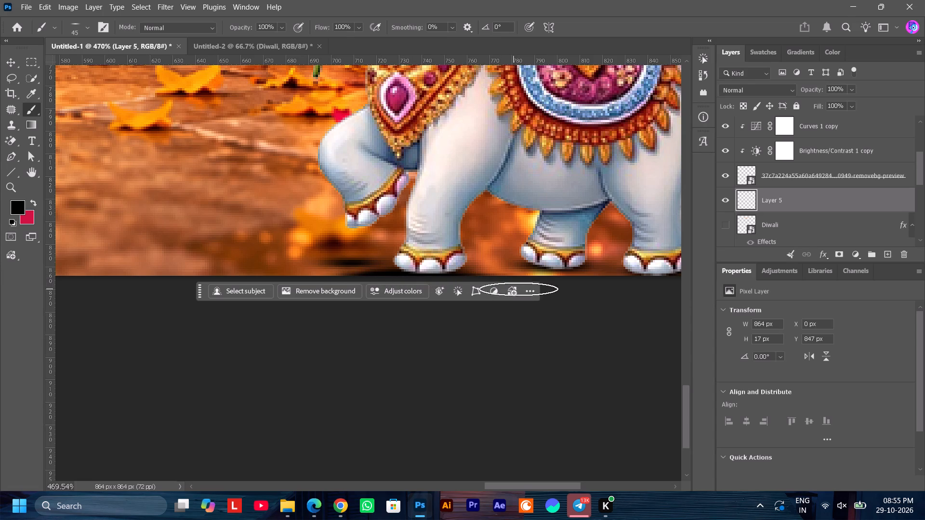
pyautogui.moveTo(518, 289); pyautogui.dragTo(674, 278)
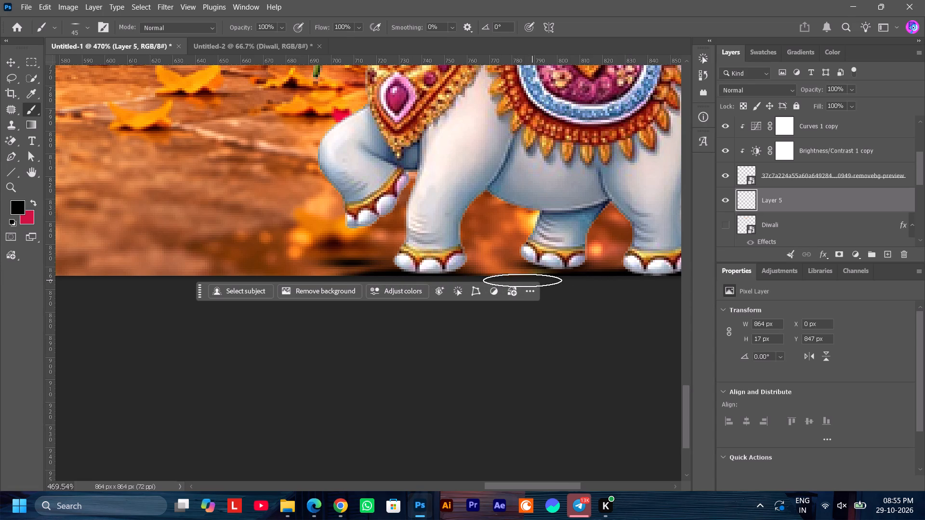
pyautogui.click(503, 277)
# Lower the brush opacity to 45% and paint a softer ground shadow along the bottom edge between the left elephant's feet.
pyautogui.keyDown('ctrl'); pyautogui.scroll(3, 210, 365); pyautogui.keyUp('ctrl')
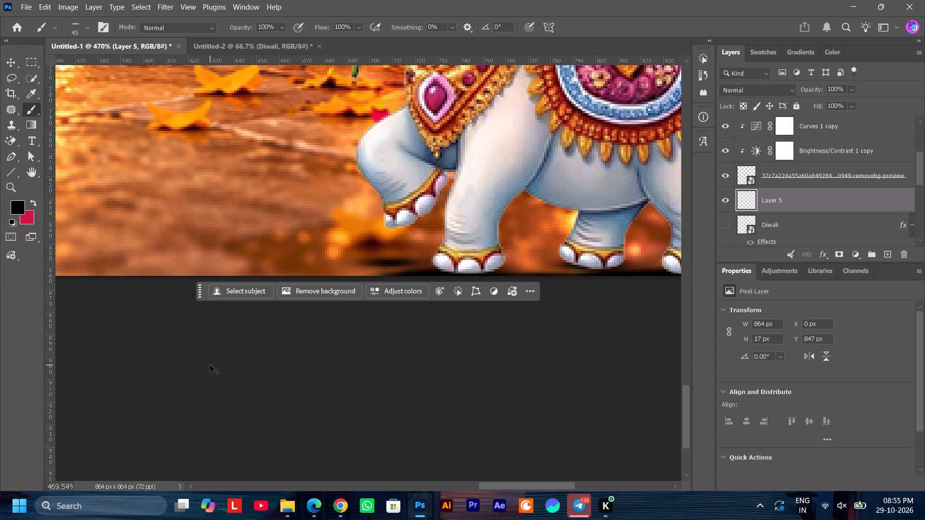
pyautogui.keyDown('ctrl'); pyautogui.scroll(20, 210, 365); pyautogui.keyUp('ctrl')
pyautogui.keyDown('ctrl'); pyautogui.scroll(20, 210, 365); pyautogui.keyUp('ctrl')
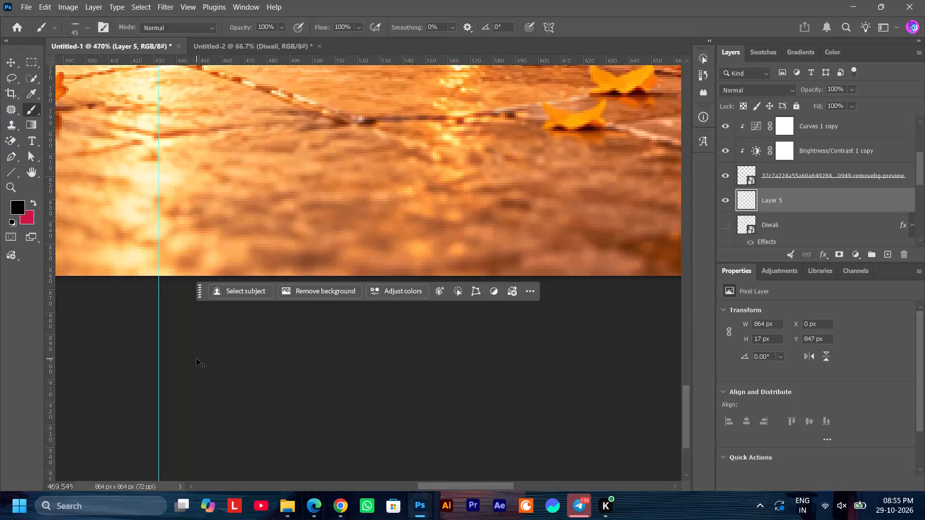
pyautogui.keyDown('ctrl'); pyautogui.scroll(20, 197, 359); pyautogui.keyUp('ctrl')
pyautogui.keyDown('ctrl'); pyautogui.scroll(20, 197, 359); pyautogui.keyUp('ctrl')
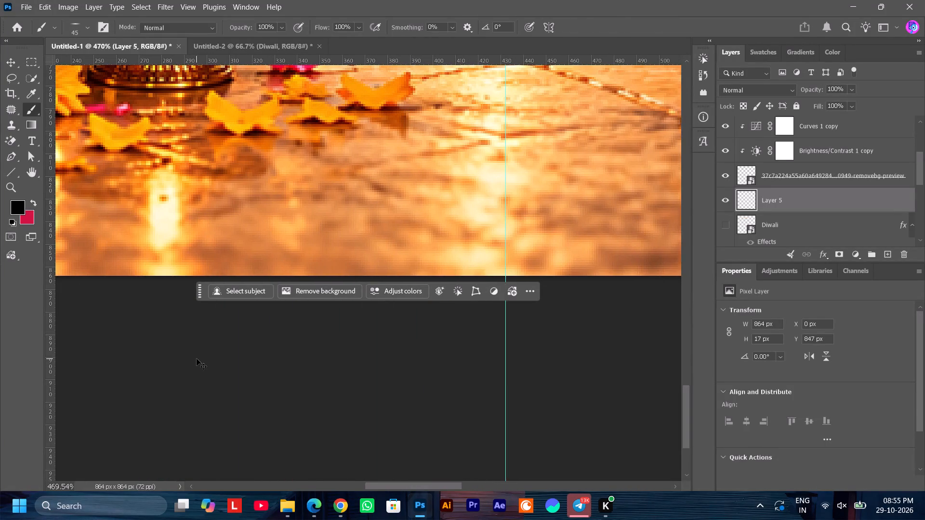
pyautogui.keyDown('ctrl'); pyautogui.scroll(20, 197, 359); pyautogui.keyUp('ctrl')
pyautogui.keyDown('ctrl'); pyautogui.scroll(19, 197, 359); pyautogui.keyUp('ctrl')
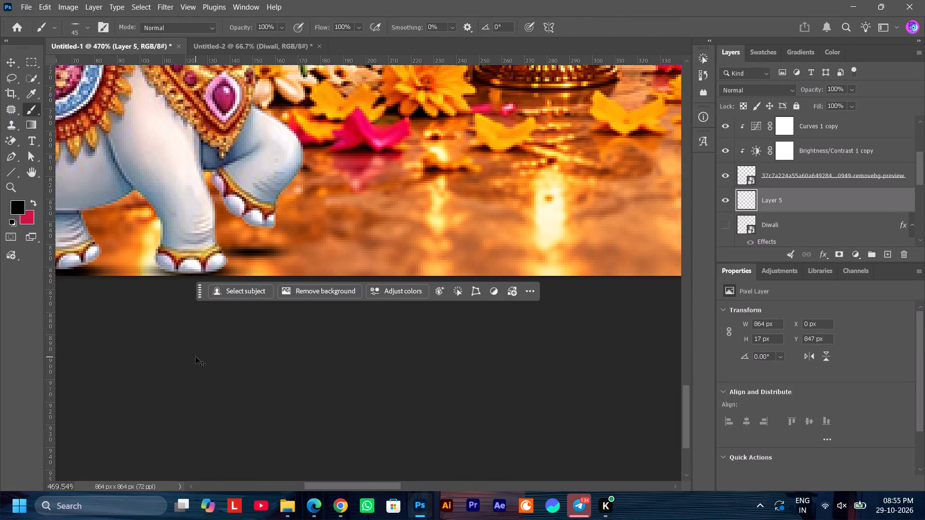
pyautogui.keyDown('ctrl'); pyautogui.scroll(19, 196, 357); pyautogui.keyUp('ctrl')
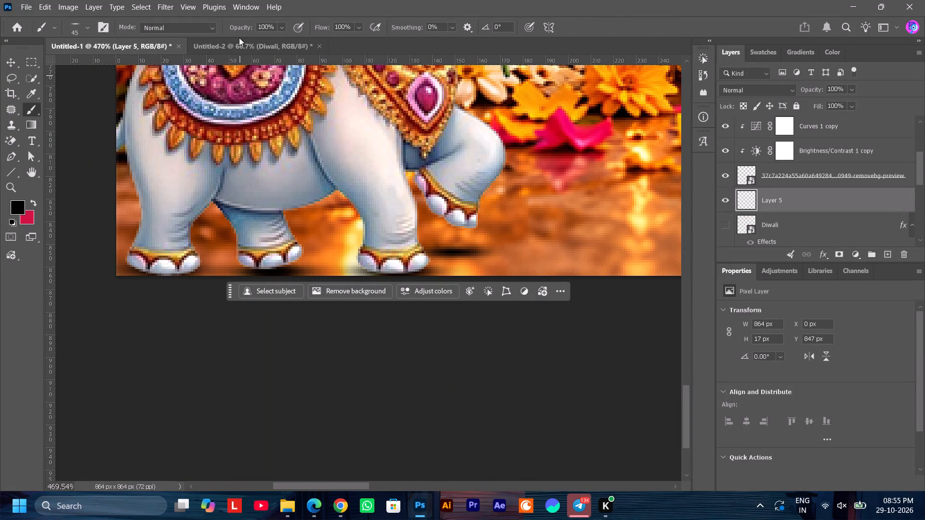
pyautogui.moveTo(243, 28); pyautogui.dragTo(203, 27)
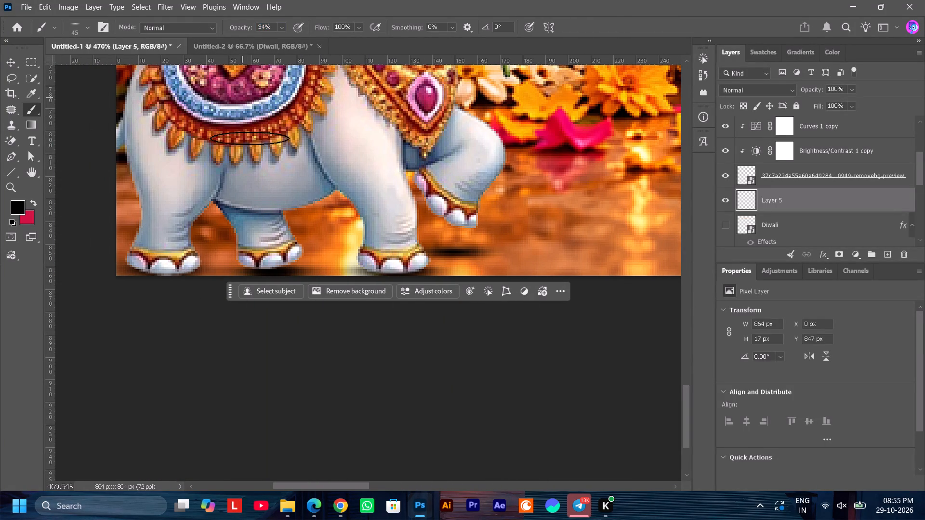
pyautogui.moveTo(237, 27); pyautogui.dragTo(243, 26)
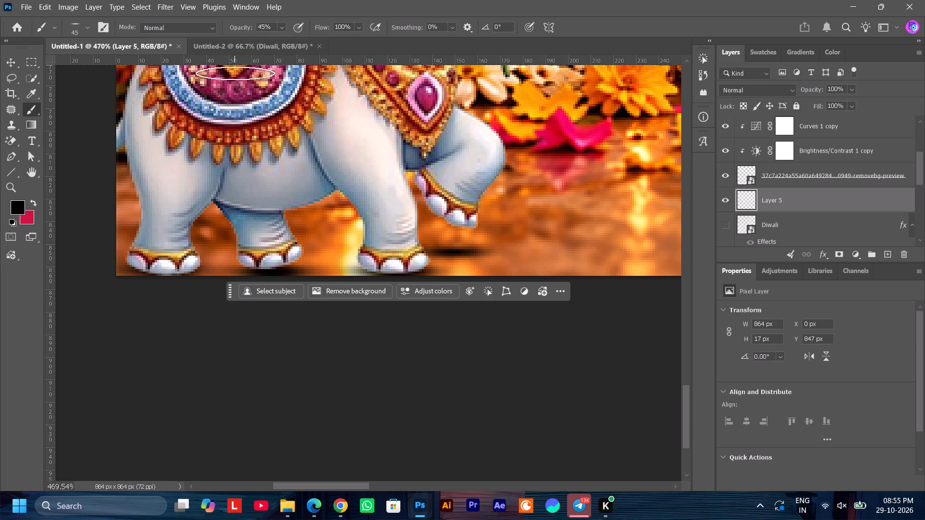
pyautogui.moveTo(164, 273); pyautogui.dragTo(215, 286)
pyautogui.moveTo(215, 269); pyautogui.dragTo(257, 301)
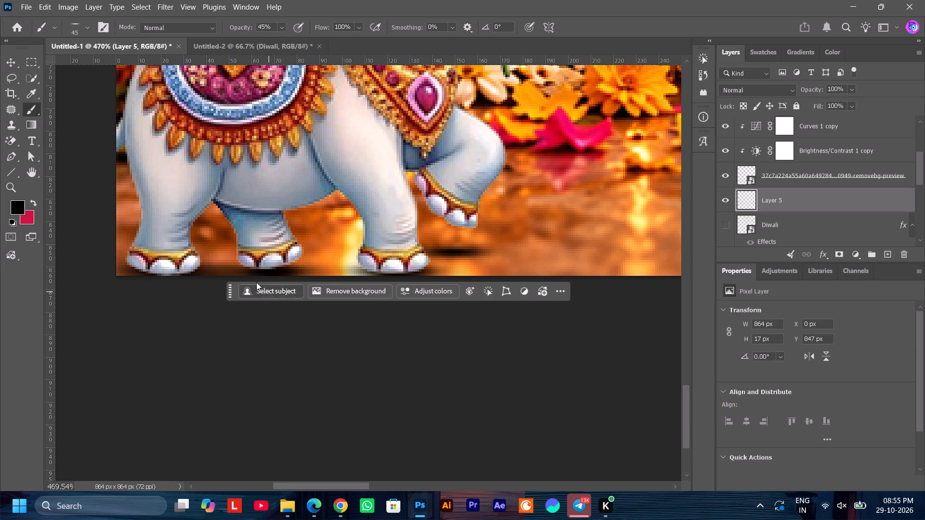
pyautogui.moveTo(280, 275); pyautogui.dragTo(327, 281)
pyautogui.moveTo(345, 264); pyautogui.dragTo(385, 279)
pyautogui.moveTo(425, 271); pyautogui.dragTo(464, 286)
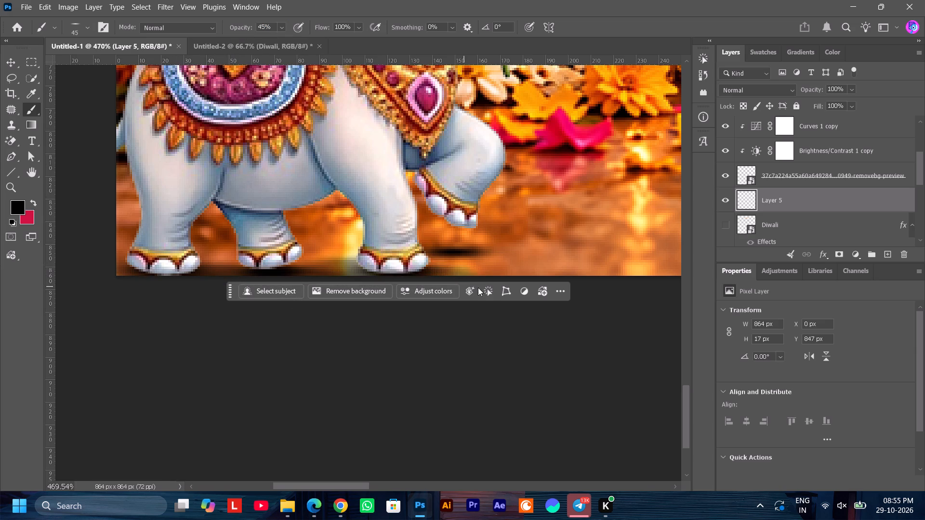
pyautogui.moveTo(457, 273); pyautogui.dragTo(486, 284)
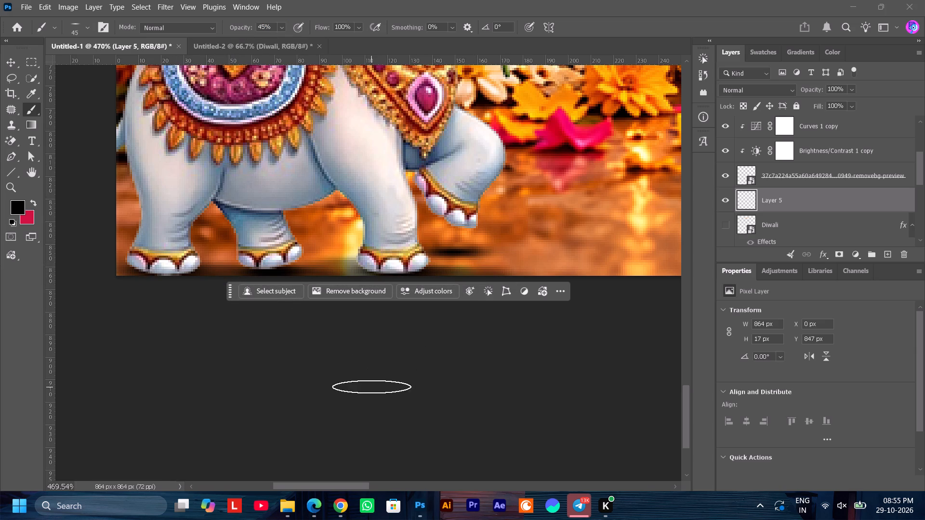
# Add an Exposure adjustment above the right elephant's Curves 1 copy, set exposure to -0.42, and clip it to the elephant.
pyautogui.keyDown('alt'); pyautogui.scroll(-16, 430, 318); pyautogui.keyUp('alt')
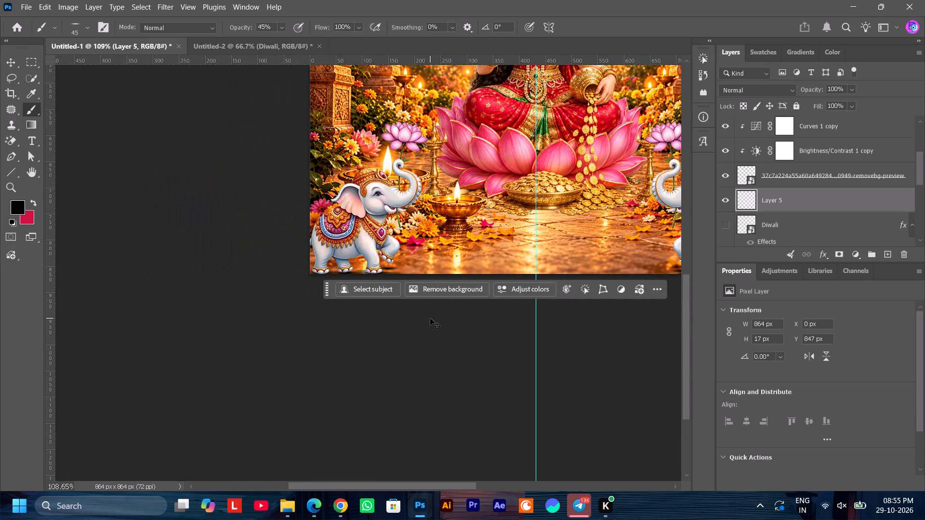
pyautogui.keyDown('ctrl'); pyautogui.scroll(-17, 430, 318); pyautogui.keyUp('ctrl')
pyautogui.keyDown('alt'); pyautogui.scroll(-3, 486, 339); pyautogui.keyUp('alt')
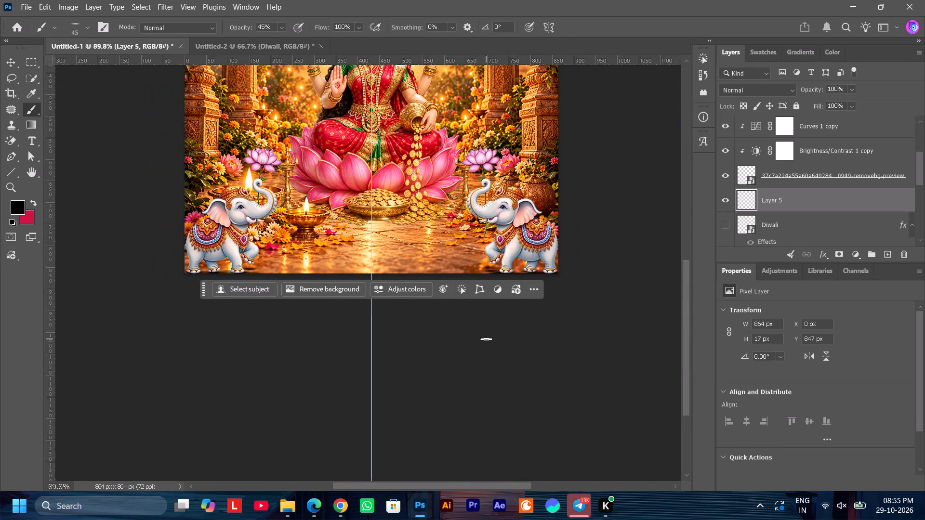
pyautogui.keyDown('alt'); pyautogui.scroll(-1, 486, 339); pyautogui.keyUp('alt')
pyautogui.scroll(6, 499, 341)
pyautogui.scroll(4, 550, 357)
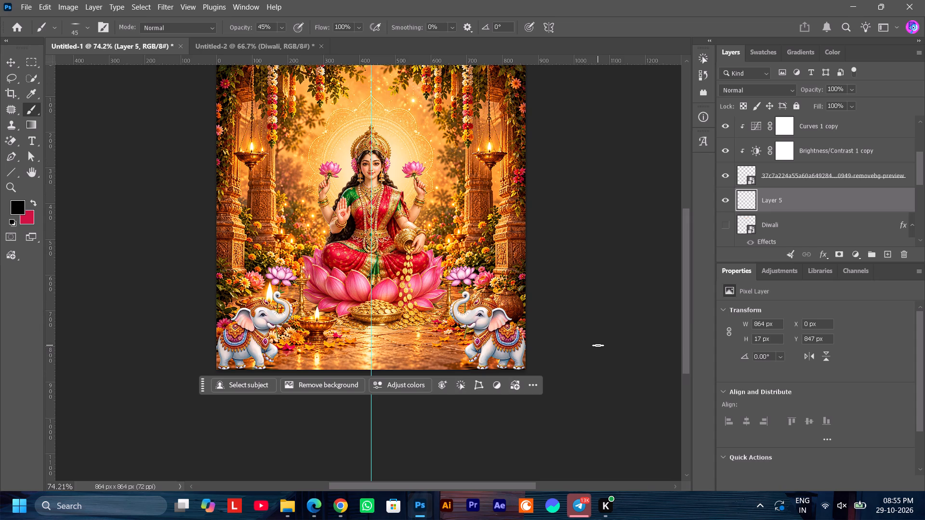
pyautogui.click(772, 271)
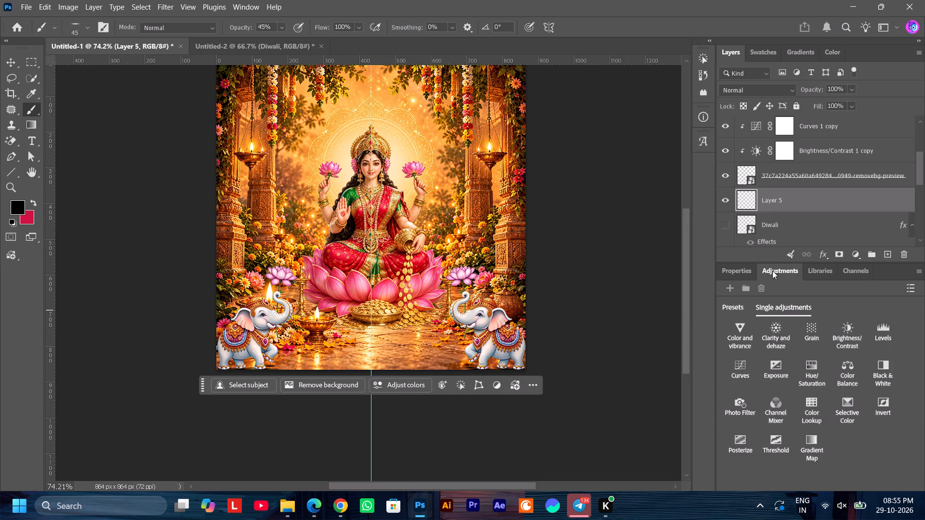
pyautogui.click(828, 121)
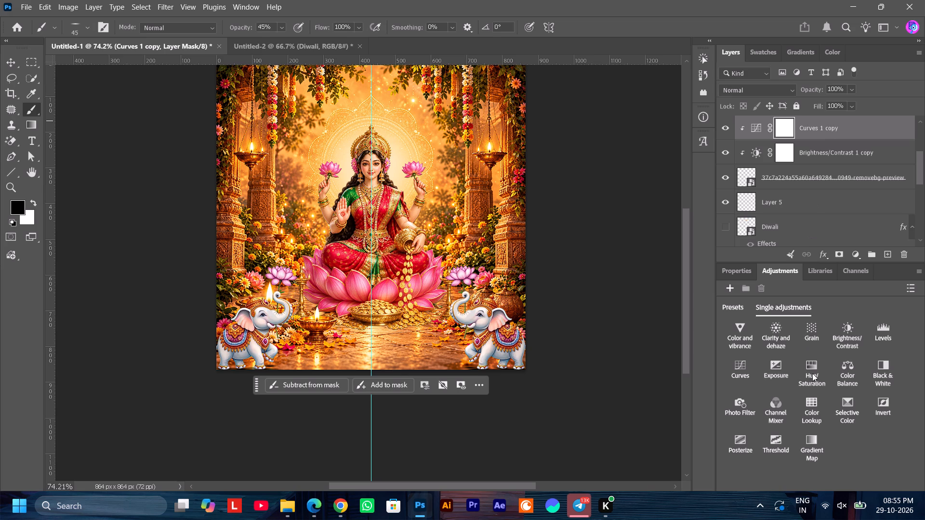
pyautogui.click(780, 374)
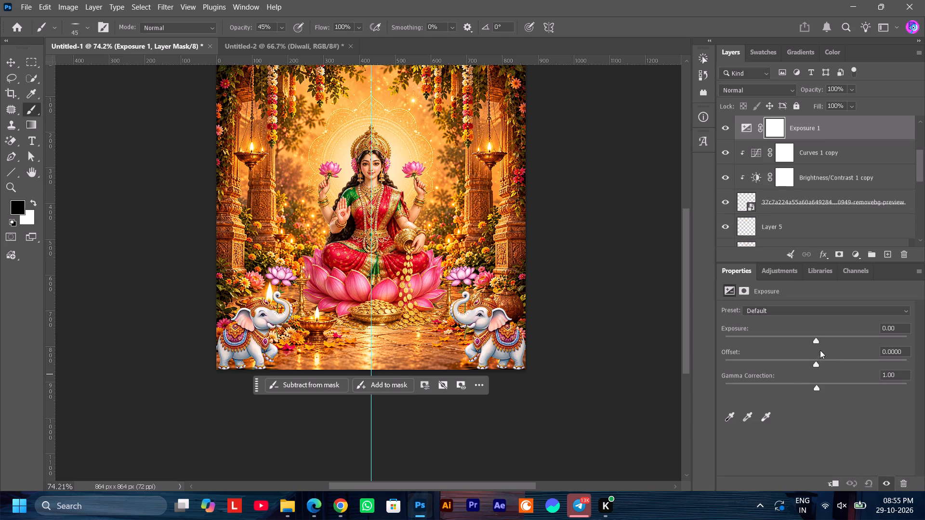
pyautogui.moveTo(816, 341); pyautogui.dragTo(809, 343)
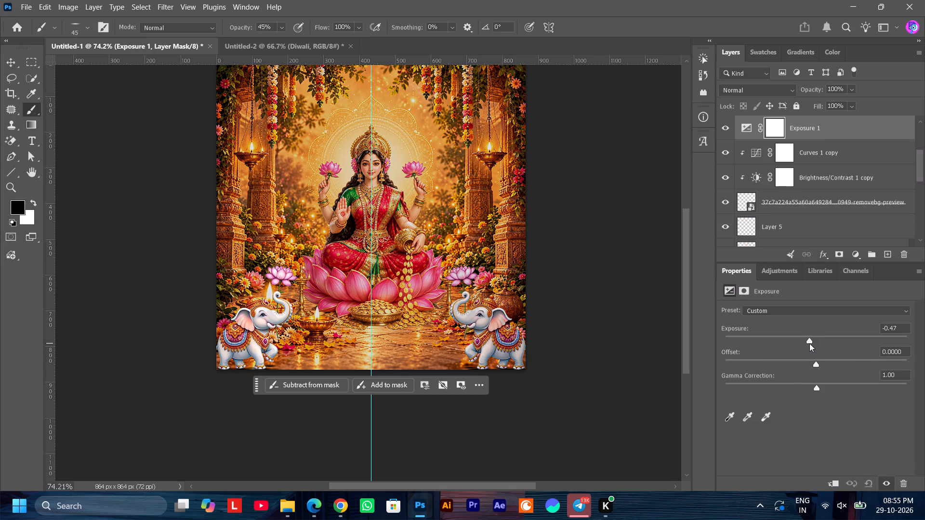
pyautogui.moveTo(809, 343); pyautogui.dragTo(810, 343)
pyautogui.rightClick(845, 129)
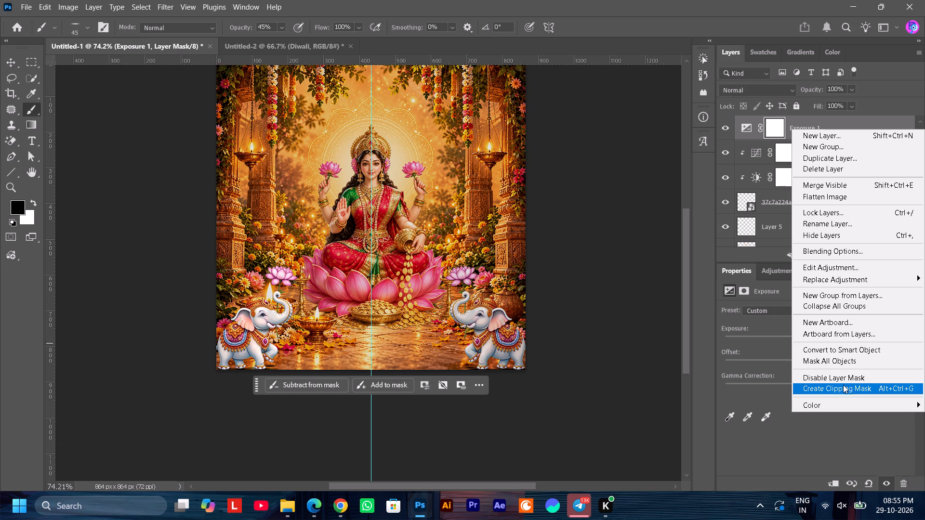
pyautogui.click(845, 388)
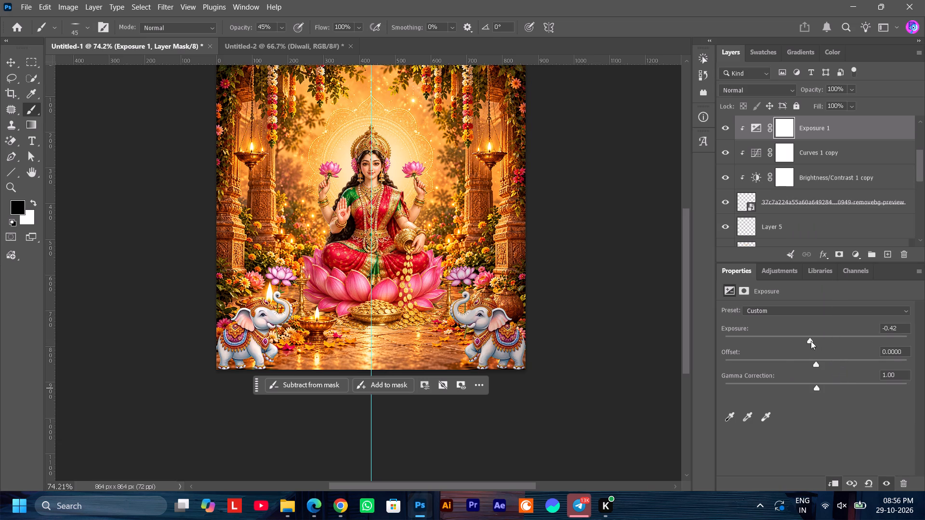
# Reset the Exposure adjustment's exposure to 0, then set its offset to about -0.0116 and gamma correction to about 0.98.
pyautogui.moveTo(807, 338); pyautogui.dragTo(812, 339)
pyautogui.moveTo(898, 325); pyautogui.dragTo(861, 338)
pyautogui.press('0')
pyautogui.press('Return')
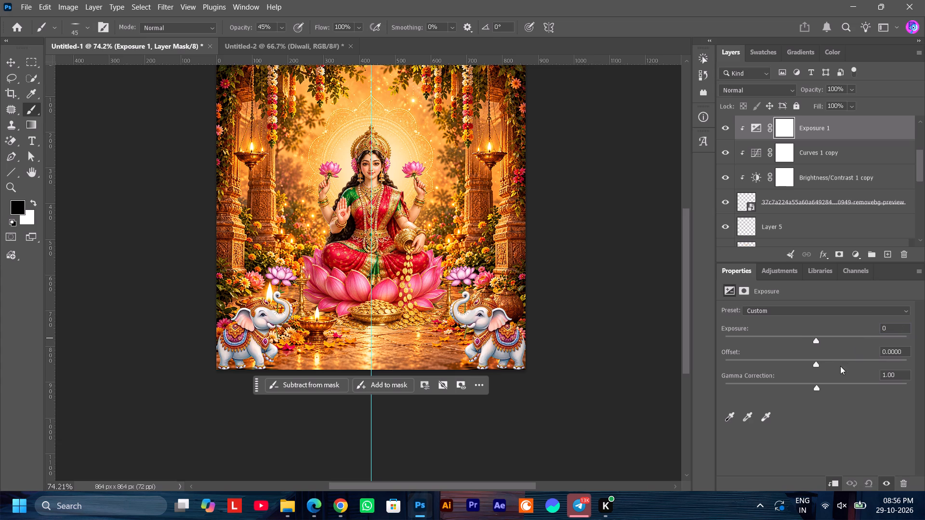
pyautogui.moveTo(818, 363); pyautogui.dragTo(811, 387)
pyautogui.moveTo(811, 387); pyautogui.dragTo(814, 388)
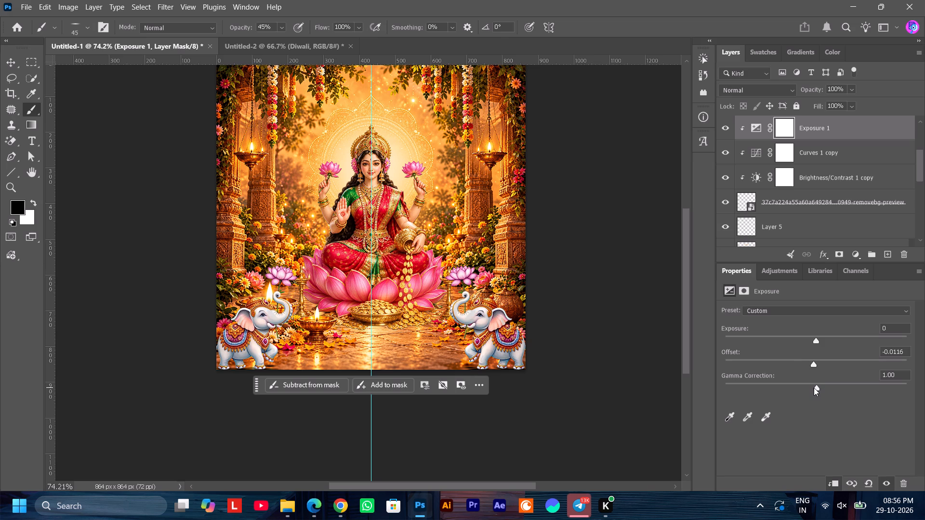
pyautogui.moveTo(816, 388); pyautogui.dragTo(816, 402)
pyautogui.moveTo(816, 402); pyautogui.dragTo(818, 401)
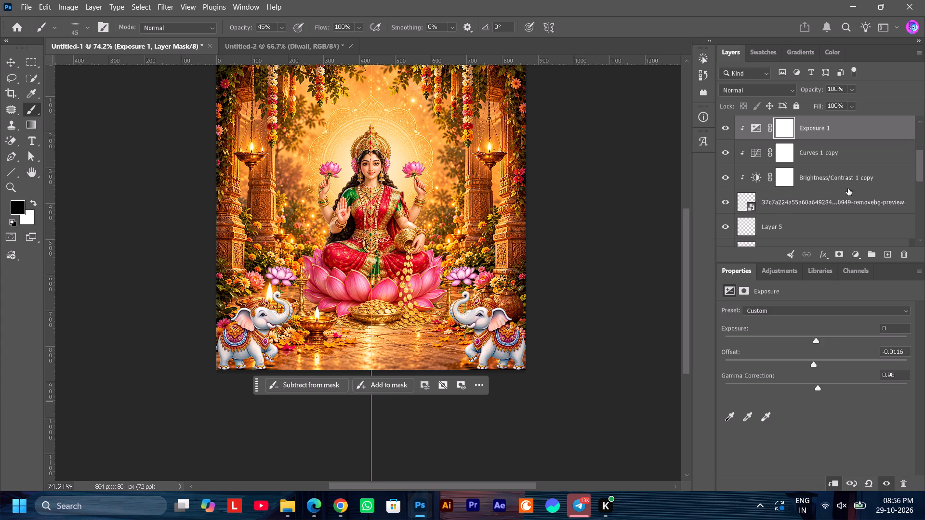
# Duplicate the Exposure 1 adjustment and move the copy between the left elephant's Curves 1 and Brightness/Contrast 1 layers.
pyautogui.scroll(3, 848, 188)
pyautogui.click(848, 199)
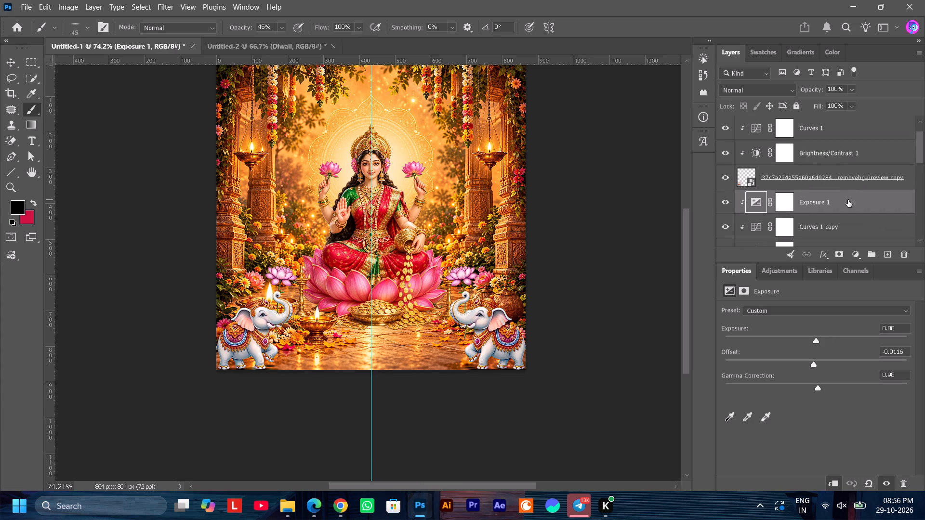
pyautogui.hotkey('ctrl', 'j')
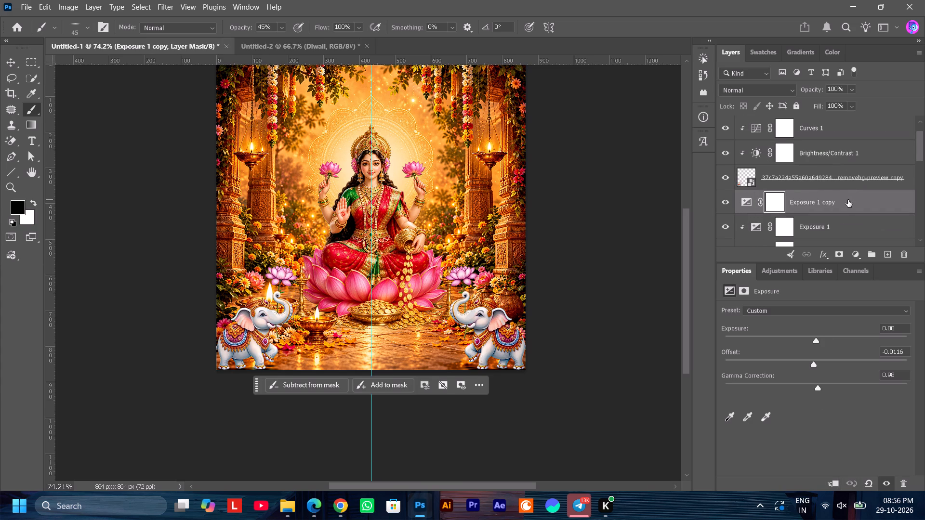
pyautogui.moveTo(848, 200); pyautogui.dragTo(843, 140)
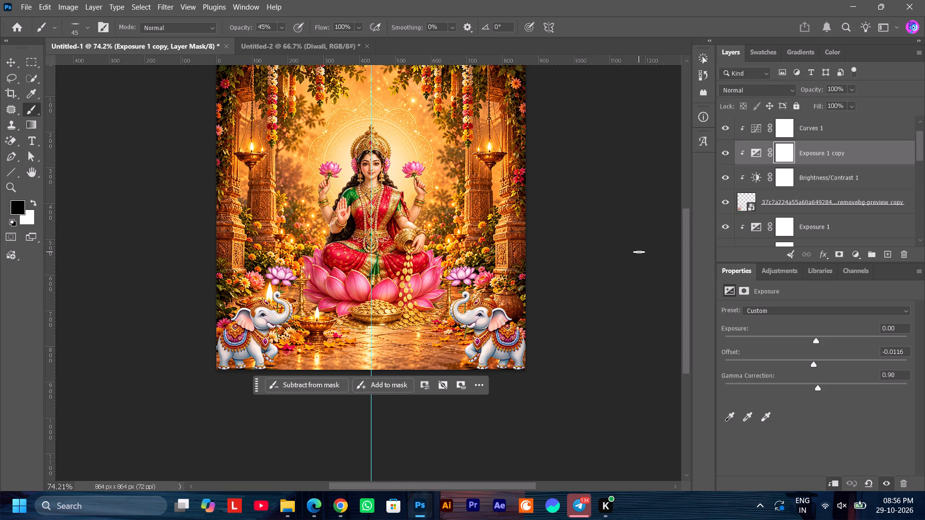
# Hide the left elephant and scale the right elephant up proportionally to about 268 by 315 px.
pyautogui.click(726, 203)
pyautogui.scroll(5, 568, 285)
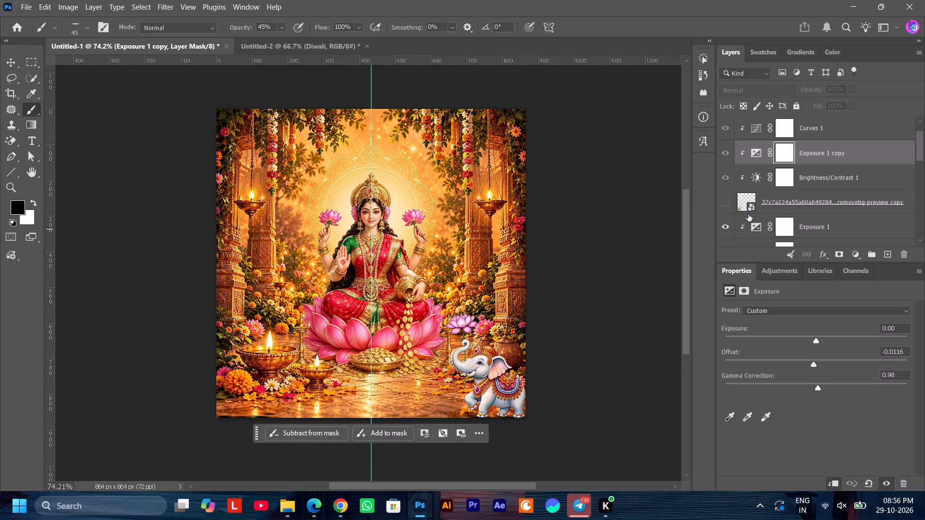
pyautogui.scroll(-3, 748, 214)
pyautogui.click(748, 224)
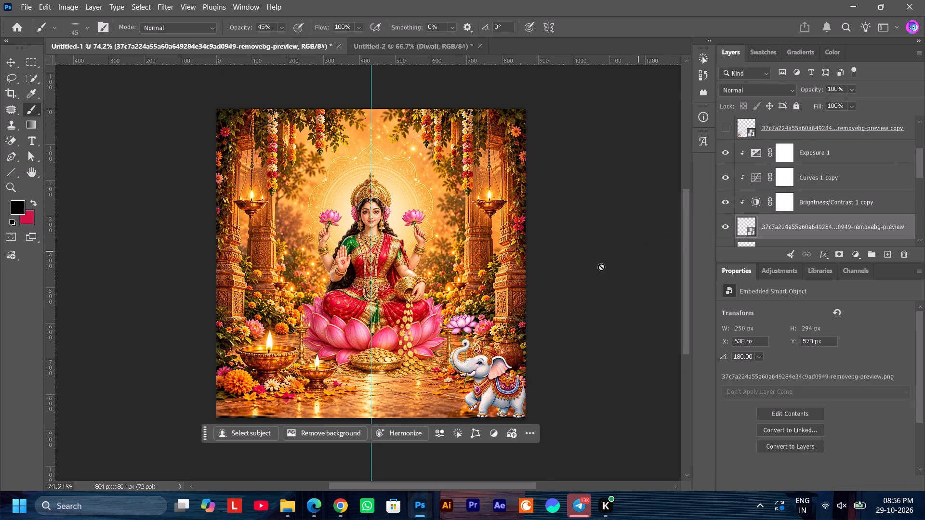
pyautogui.click(11, 62)
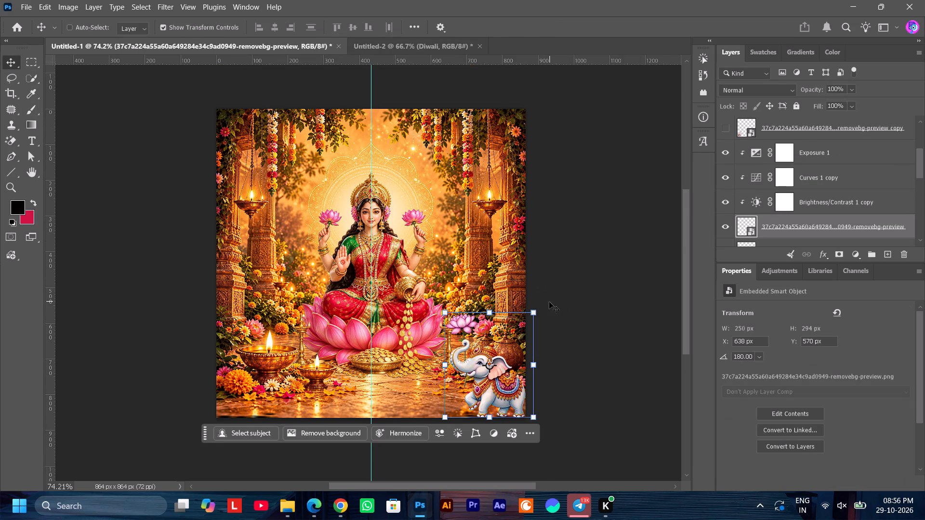
pyautogui.keyDown('shift'); pyautogui.moveTo(536, 311); pyautogui.dragTo(541, 307); pyautogui.keyUp('shift')
pyautogui.hotkey('ctrl', 'z')
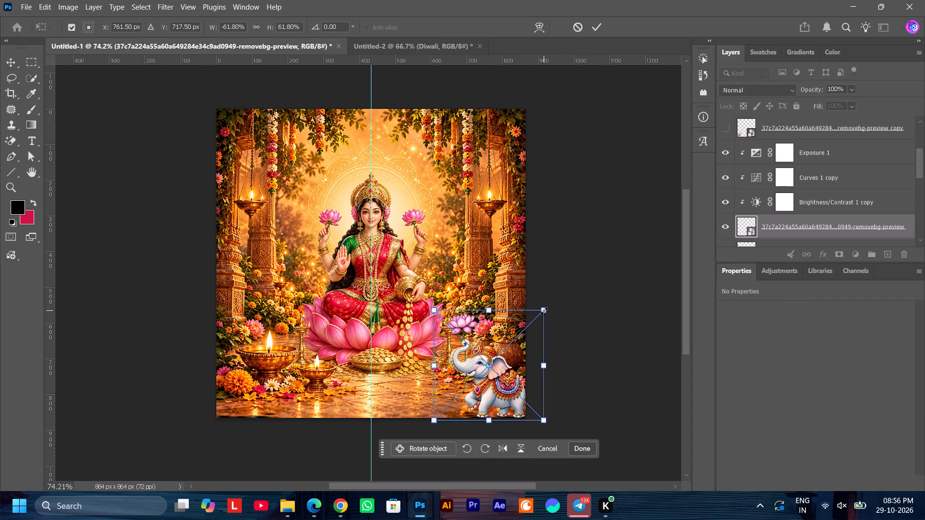
pyautogui.keyDown('shift'); pyautogui.moveTo(544, 311); pyautogui.dragTo(554, 303); pyautogui.keyUp('shift')
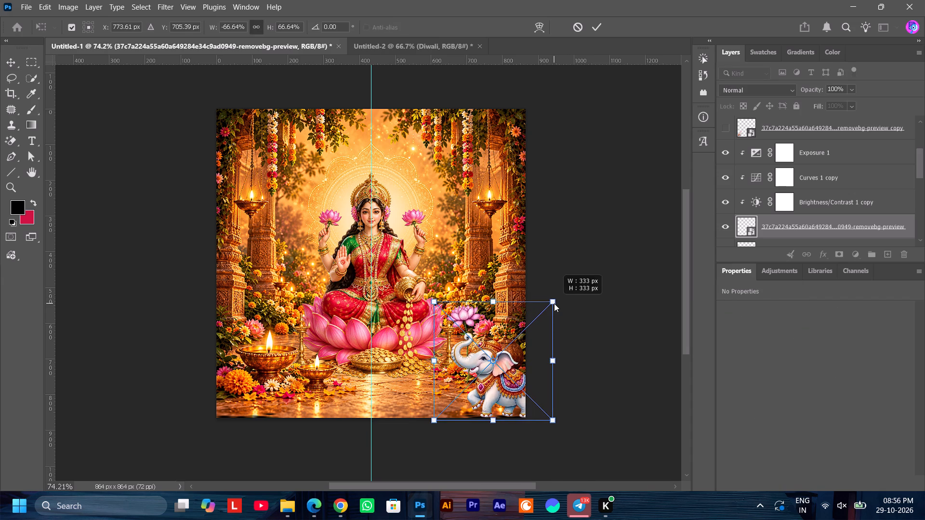
pyautogui.keyDown('shift'); pyautogui.moveTo(554, 303); pyautogui.dragTo(554, 304); pyautogui.keyUp('shift')
pyautogui.click(726, 223)
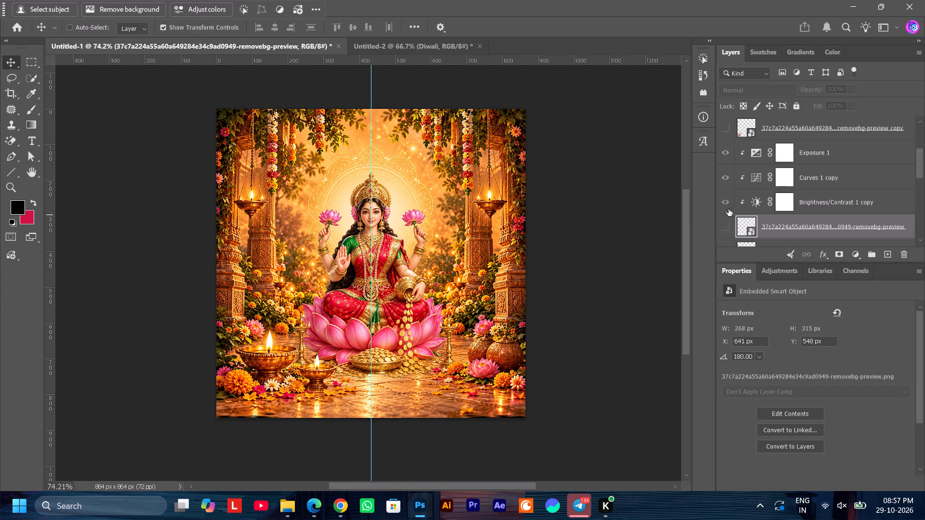
pyautogui.click(723, 224)
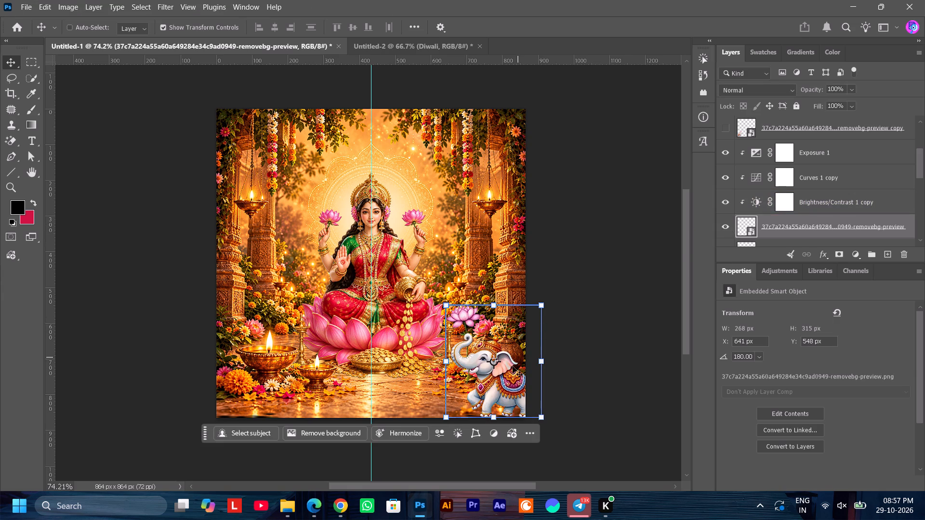
# Move the right elephant up beside Lakshmi to about X 624, Y 368 px, and show the left elephant again.
pyautogui.moveTo(506, 376); pyautogui.dragTo(500, 306)
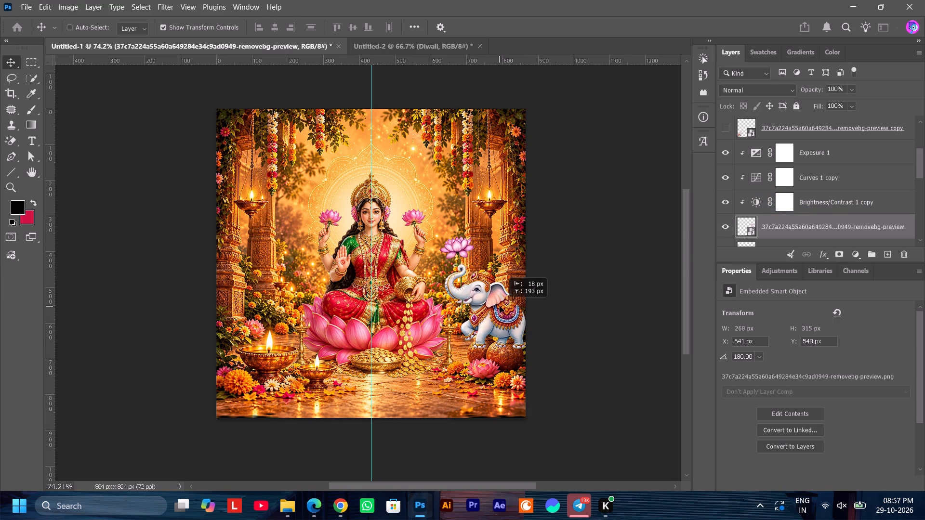
pyautogui.moveTo(500, 306); pyautogui.dragTo(500, 307)
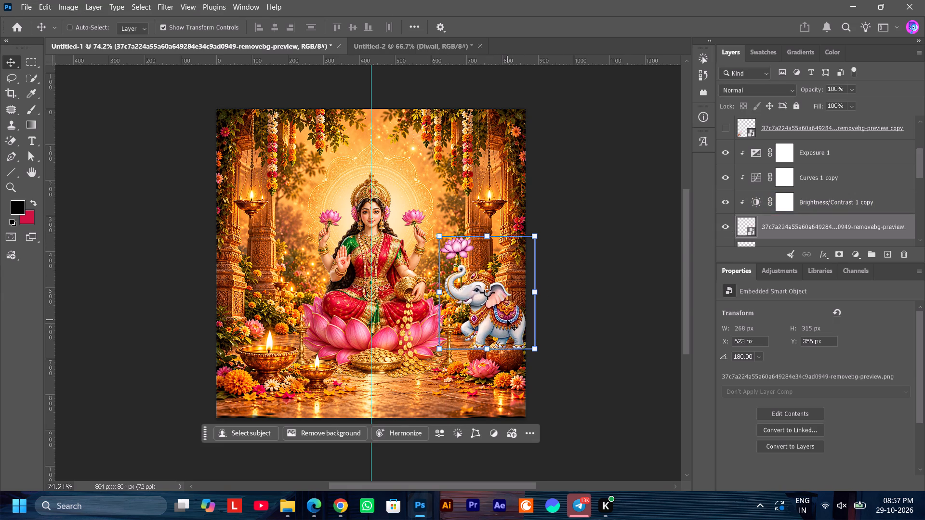
pyautogui.moveTo(507, 320); pyautogui.dragTo(508, 324)
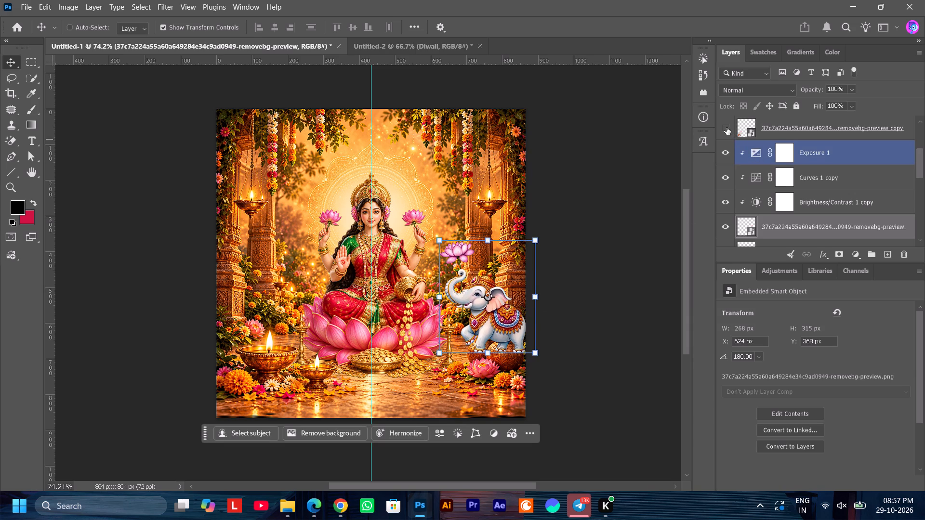
pyautogui.click(726, 126)
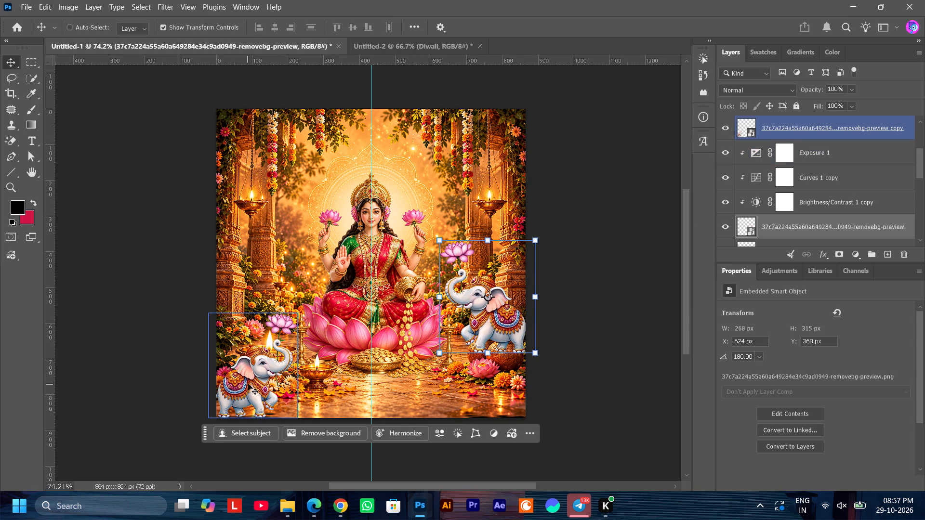
# Place a horizontal guide across the poster along the bottom edge of the raised right elephant's feet.
pyautogui.keyDown('alt'); pyautogui.scroll(11, 524, 334); pyautogui.keyUp('alt')
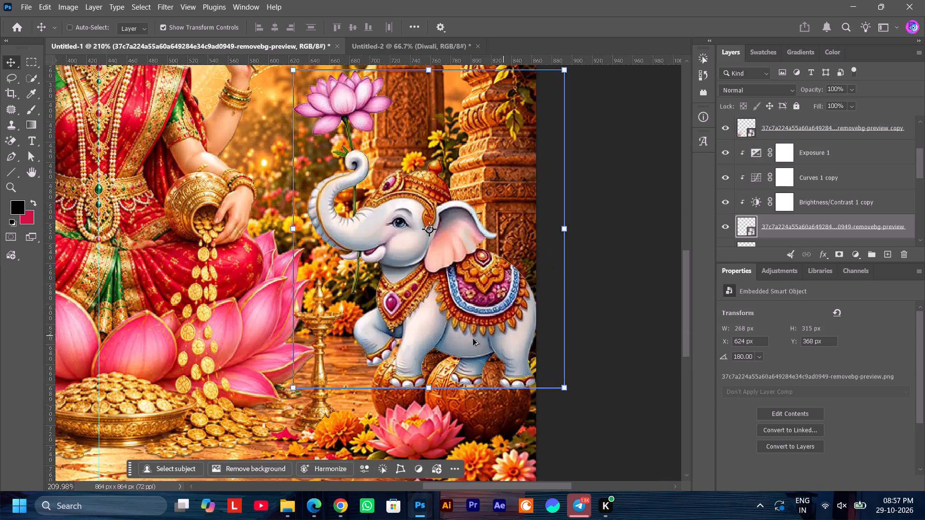
pyautogui.moveTo(496, 57); pyautogui.dragTo(486, 309)
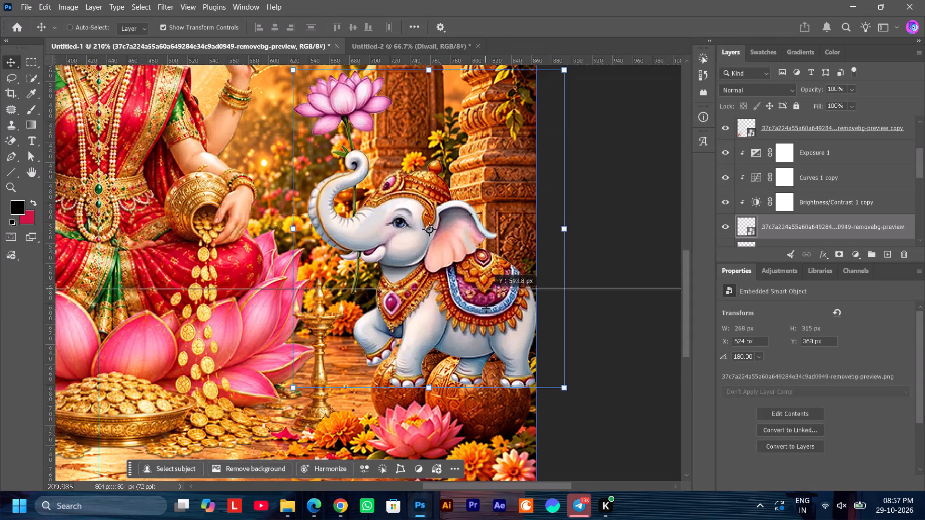
pyautogui.moveTo(486, 309); pyautogui.dragTo(496, 387)
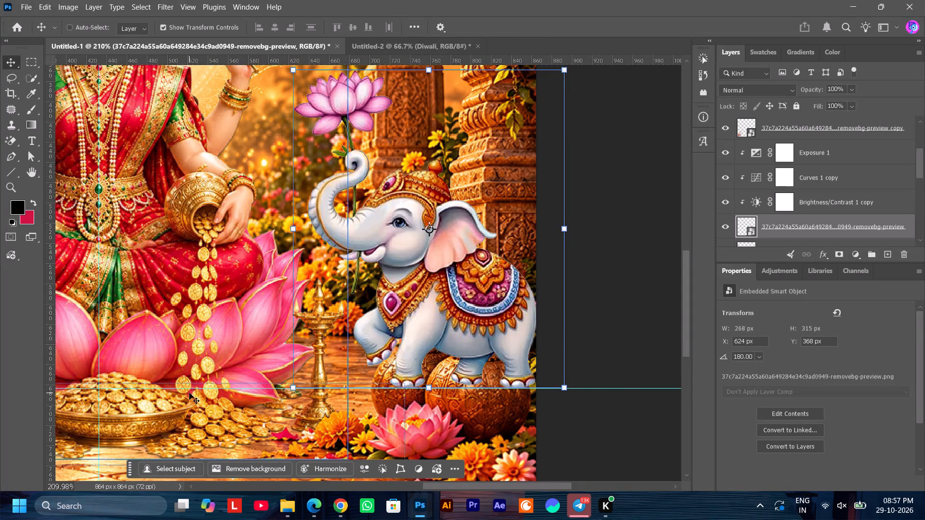
pyautogui.keyDown('ctrl'); pyautogui.scroll(7, 189, 393); pyautogui.keyUp('ctrl')
pyautogui.keyDown('alt'); pyautogui.scroll(-8, 196, 387); pyautogui.keyUp('alt')
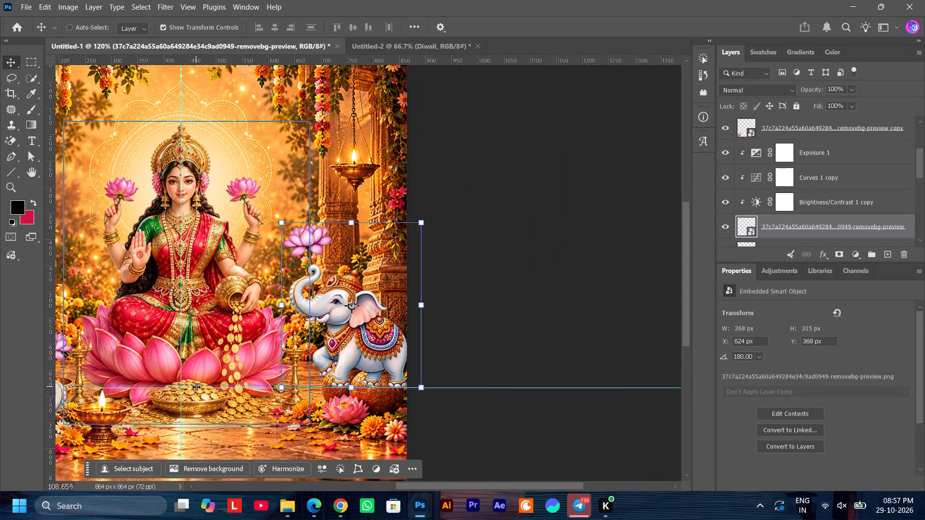
pyautogui.keyDown('ctrl'); pyautogui.scroll(20, 196, 387); pyautogui.keyUp('ctrl')
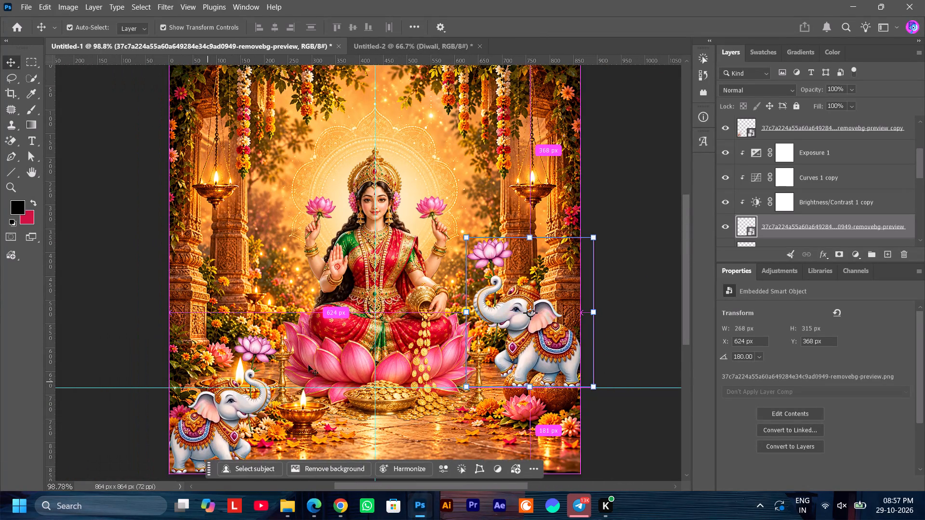
# Move the left elephant up to X -26, Y 389 px so its feet rest on the horizontal guide.
pyautogui.click(741, 127)
pyautogui.press('Left')
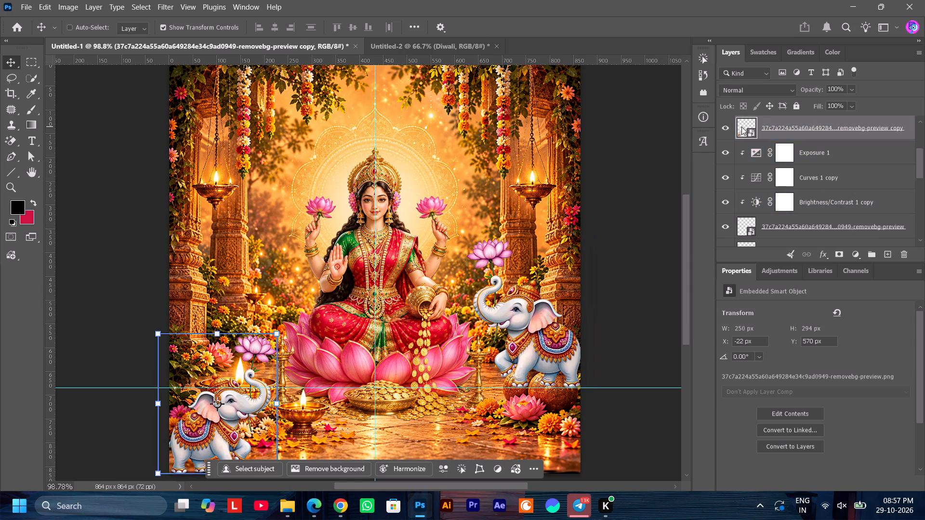
pyautogui.press('Left')
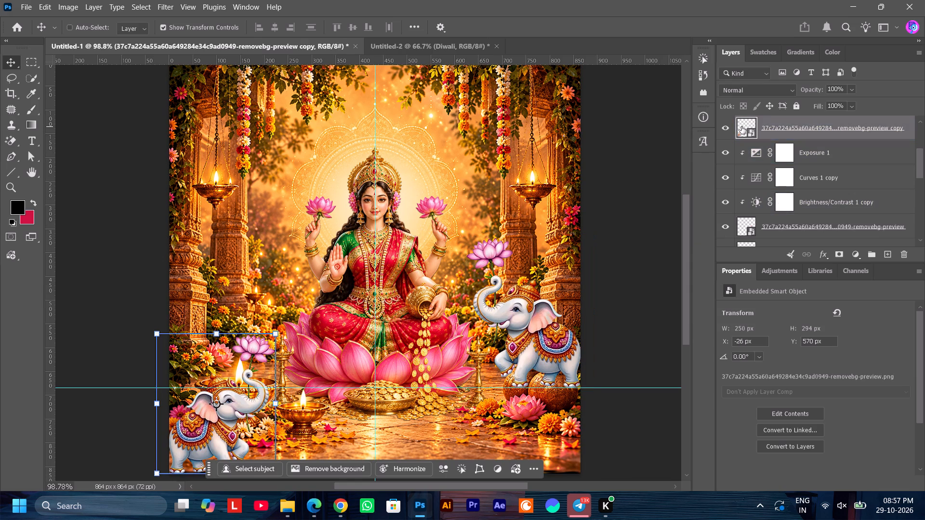
pyautogui.hotkey('shift', 'Up')
pyautogui.hotkey('shift', 'Up')
pyautogui.hotkey('shift', 'Up')
pyautogui.hotkey('shift', 'Up')
pyautogui.hotkey('shift', 'Up')
pyautogui.hotkey('shift', 'Up')
pyautogui.hotkey('shift', 'Up')
pyautogui.hotkey('shift', 'Up')
pyautogui.hotkey('shift', 'Up')
pyautogui.hotkey('shift', 'Up')
pyautogui.hotkey('shift', 'Up')
pyautogui.hotkey('shift', 'Up')
pyautogui.hotkey('shift', 'Up')
pyautogui.hotkey('shift', 'Up')
pyautogui.hotkey('shift', 'Up')
pyautogui.hotkey('shift', 'Up')
pyautogui.hotkey('shift', 'Up')
pyautogui.hotkey('shift', 'Up')
pyautogui.hotkey('shift', 'Up')
pyautogui.hotkey('shift', 'Up')
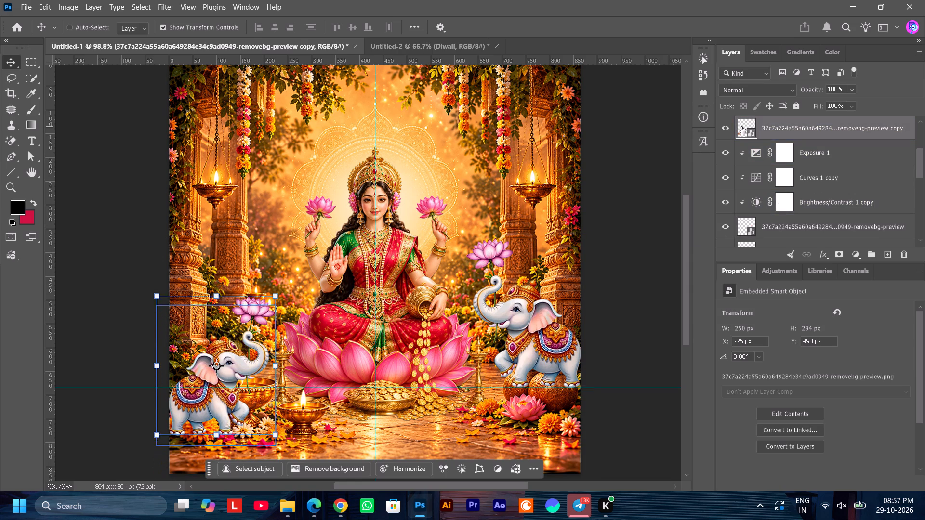
pyautogui.hotkey('shift', 'Up')
pyautogui.hotkey('shift', 'Up')
pyautogui.hotkey('shift', 'Up')
pyautogui.hotkey('shift', 'Up')
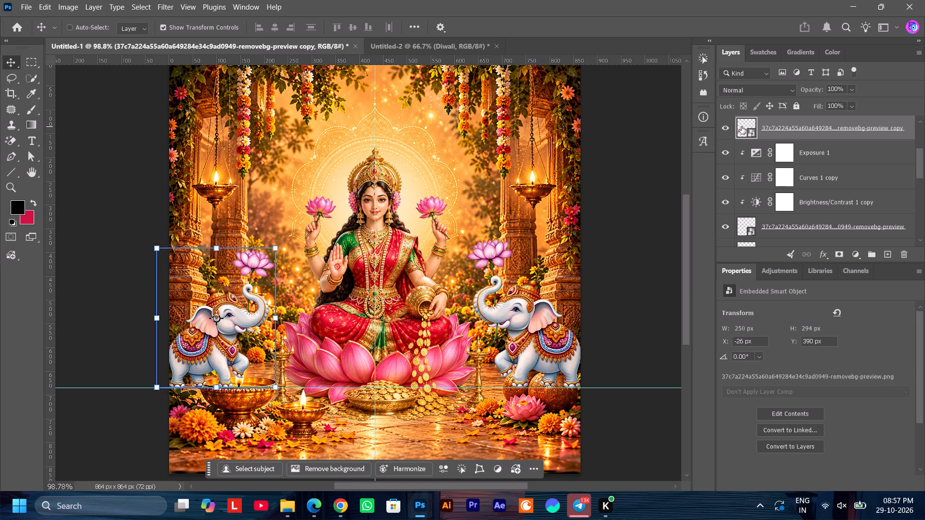
pyautogui.press('Down')
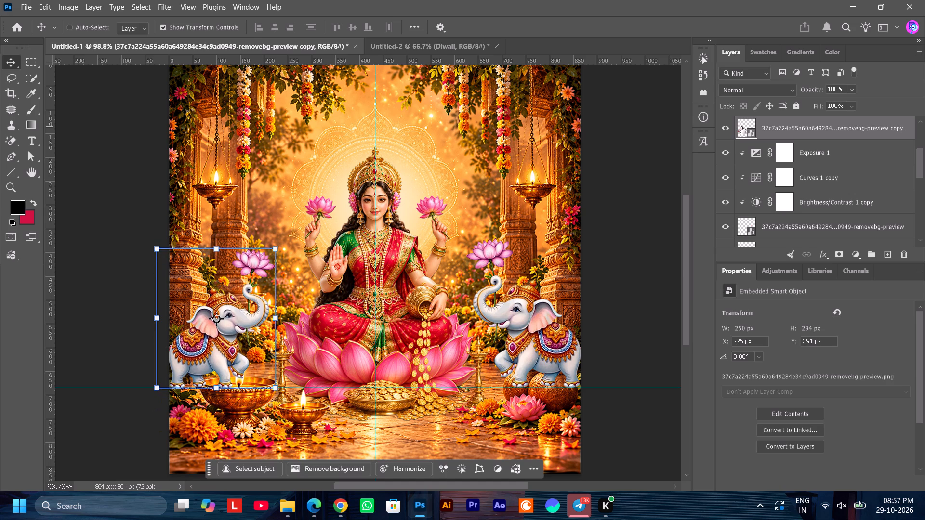
pyautogui.keyDown('alt'); pyautogui.scroll(18, 196, 398); pyautogui.keyUp('alt')
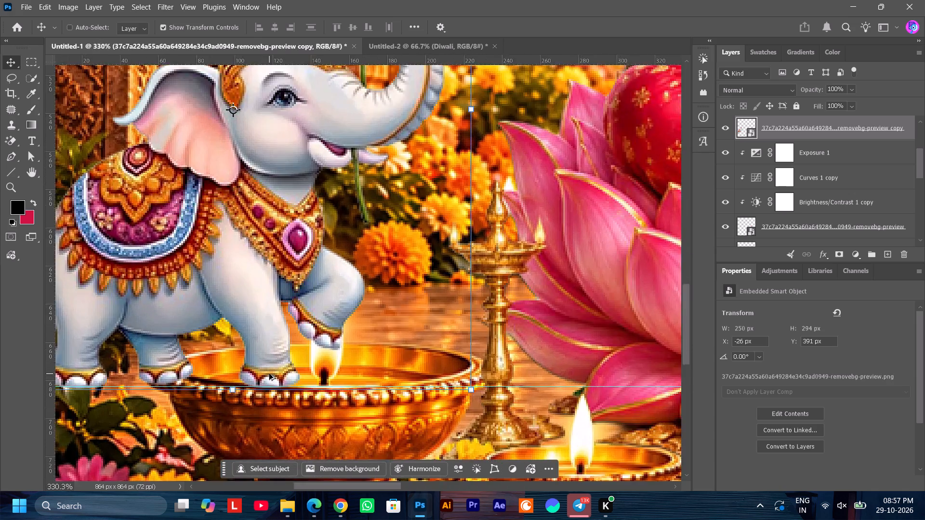
pyautogui.keyDown('alt'); pyautogui.scroll(3, 269, 374); pyautogui.keyUp('alt')
pyautogui.press('Up')
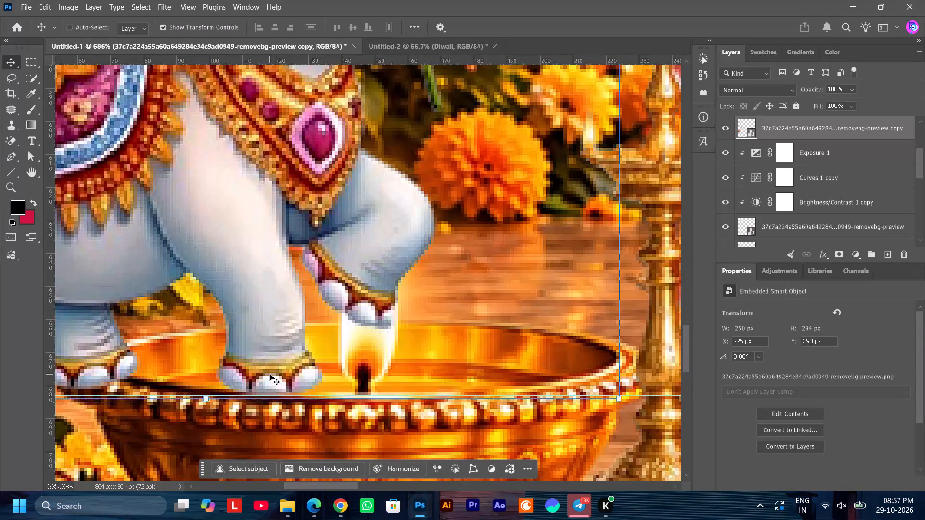
pyautogui.press('Up')
# Lower the left elephant layer's opacity to 55%.
pyautogui.keyDown('alt'); pyautogui.scroll(-9, 270, 375); pyautogui.keyUp('alt')
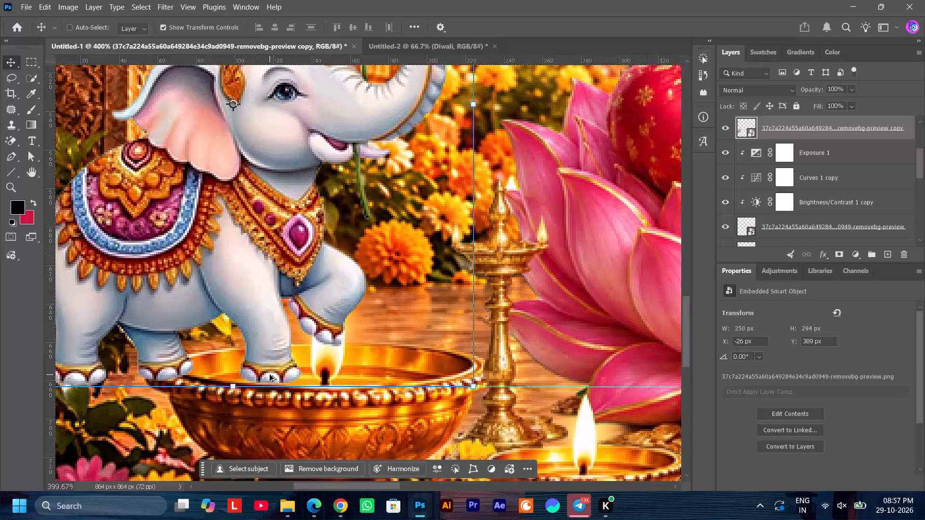
pyautogui.keyDown('alt'); pyautogui.scroll(-10, 270, 375); pyautogui.keyUp('alt')
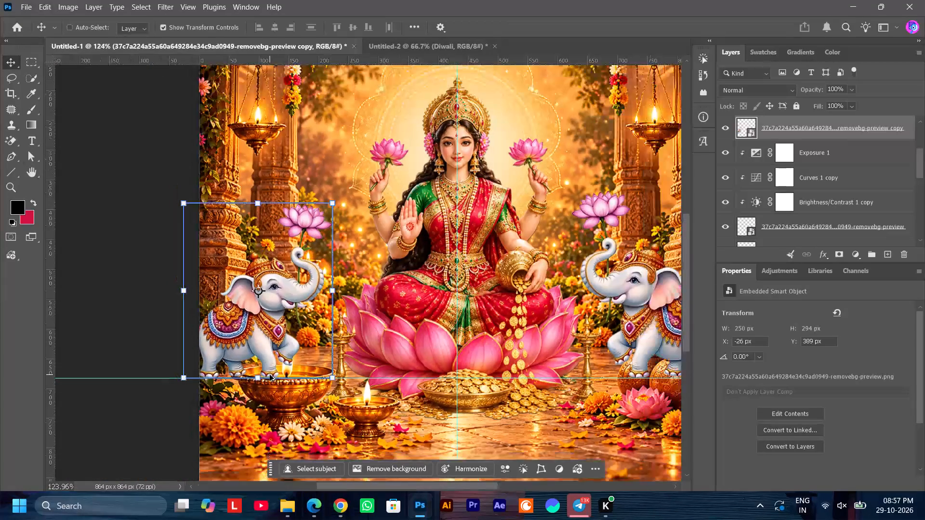
pyautogui.keyDown('alt'); pyautogui.scroll(-5, 270, 375); pyautogui.keyUp('alt')
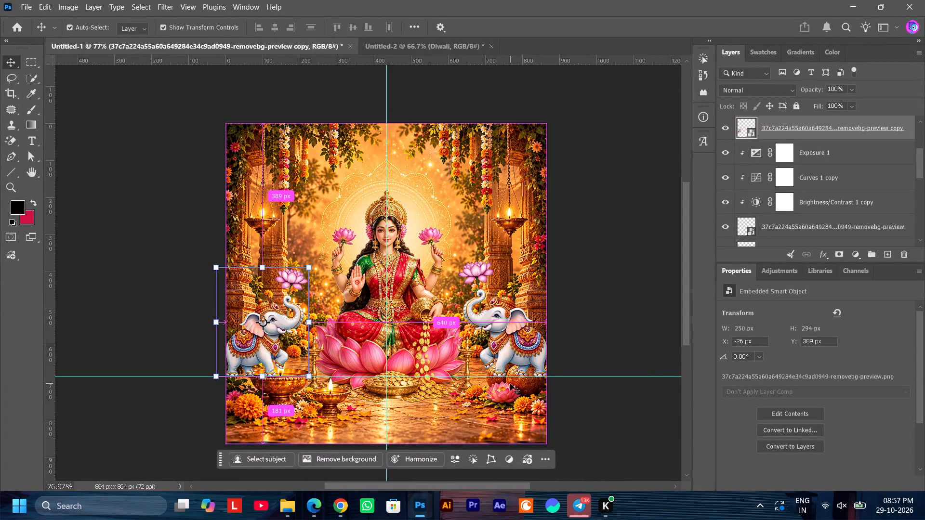
pyautogui.keyDown('ctrl'); pyautogui.scroll(-1, 510, 384); pyautogui.keyUp('ctrl')
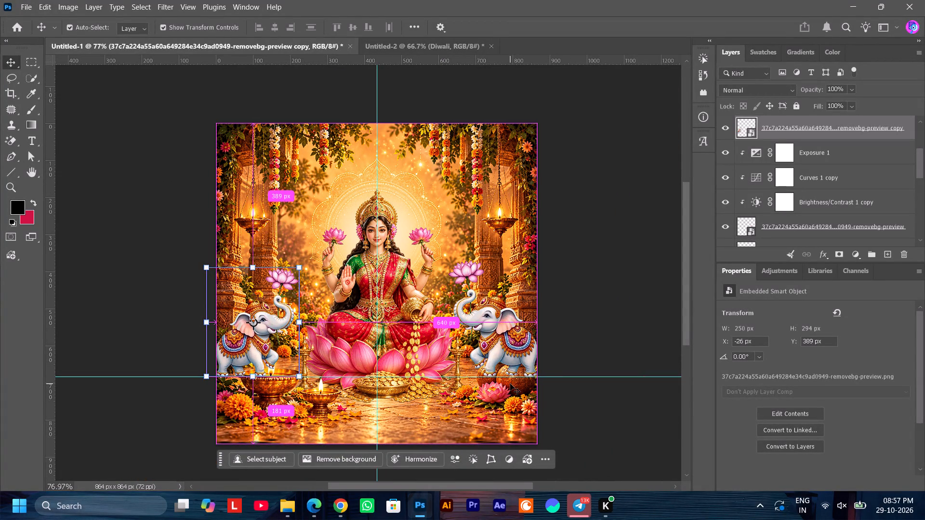
pyautogui.keyDown('ctrl'); pyautogui.scroll(-1, 510, 384); pyautogui.keyUp('ctrl')
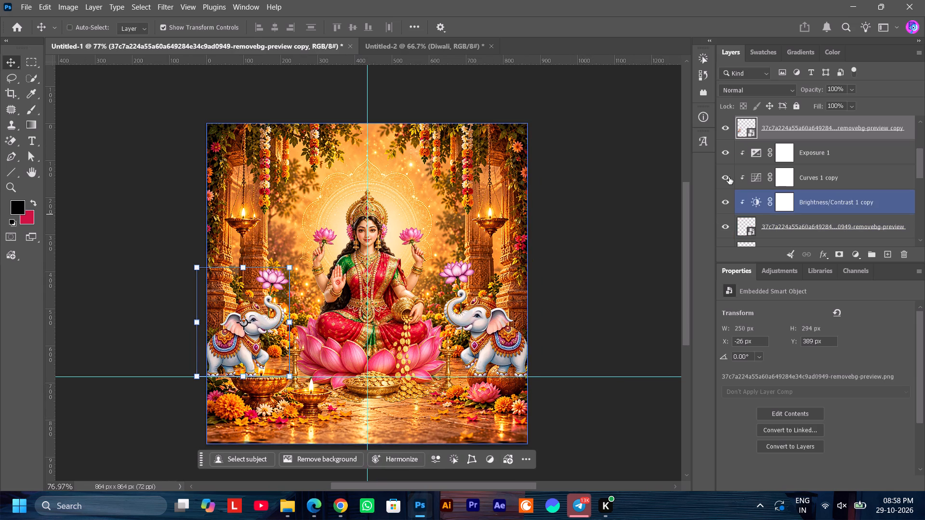
pyautogui.moveTo(811, 91); pyautogui.dragTo(790, 94)
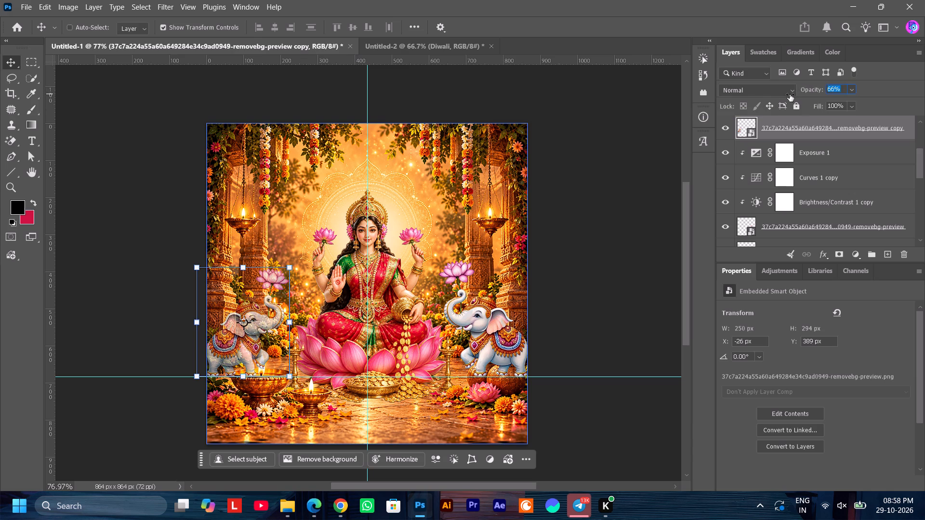
pyautogui.moveTo(790, 94); pyautogui.dragTo(783, 96)
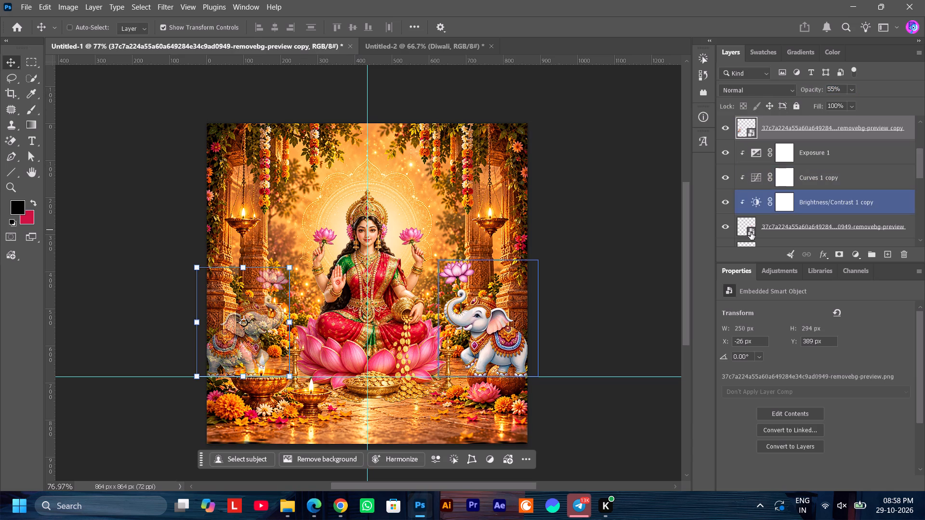
# Lower the right elephant layer's opacity to 55% to match the left one.
pyautogui.click(743, 224)
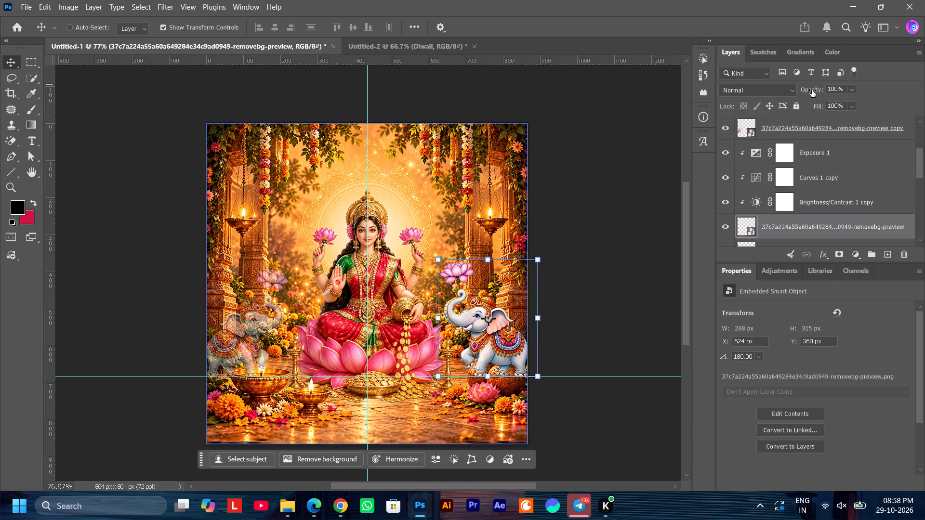
pyautogui.moveTo(812, 90); pyautogui.dragTo(794, 95)
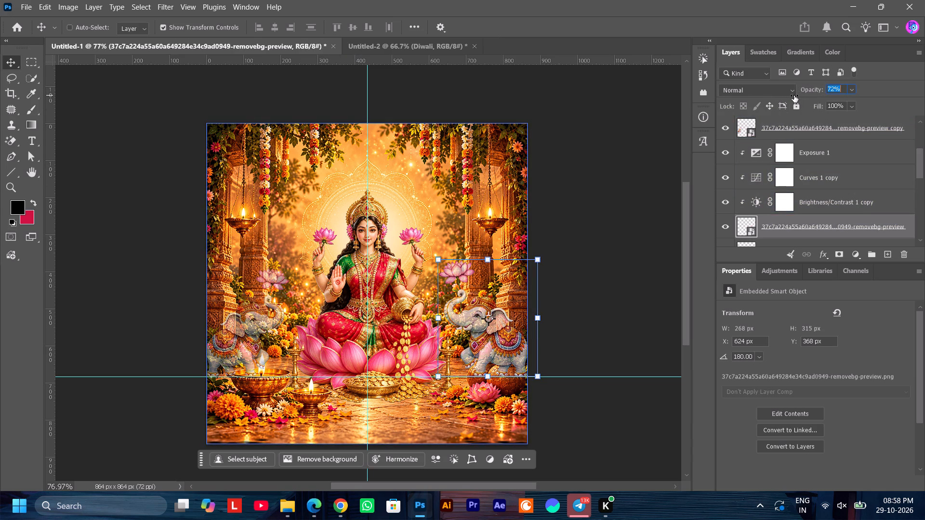
pyautogui.moveTo(794, 95); pyautogui.dragTo(786, 95)
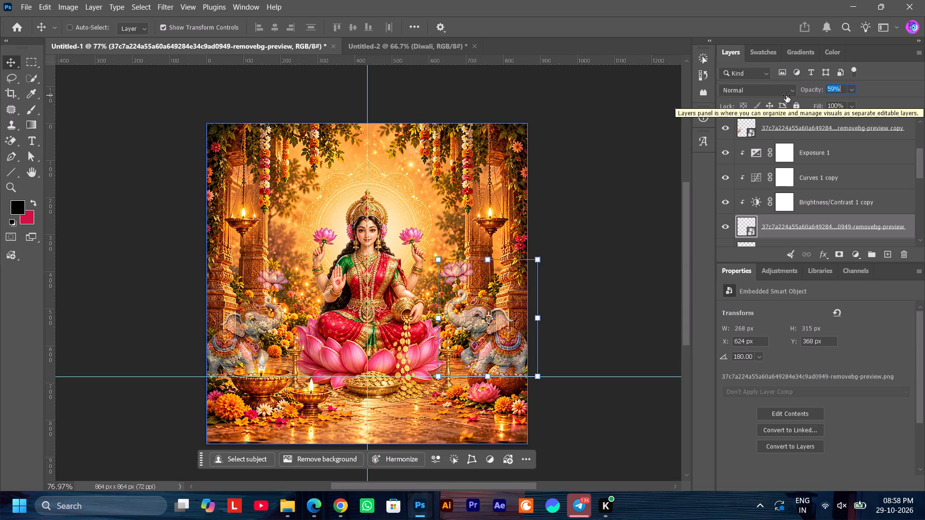
pyautogui.moveTo(786, 95); pyautogui.dragTo(785, 95)
pyautogui.moveTo(785, 95); pyautogui.dragTo(784, 95)
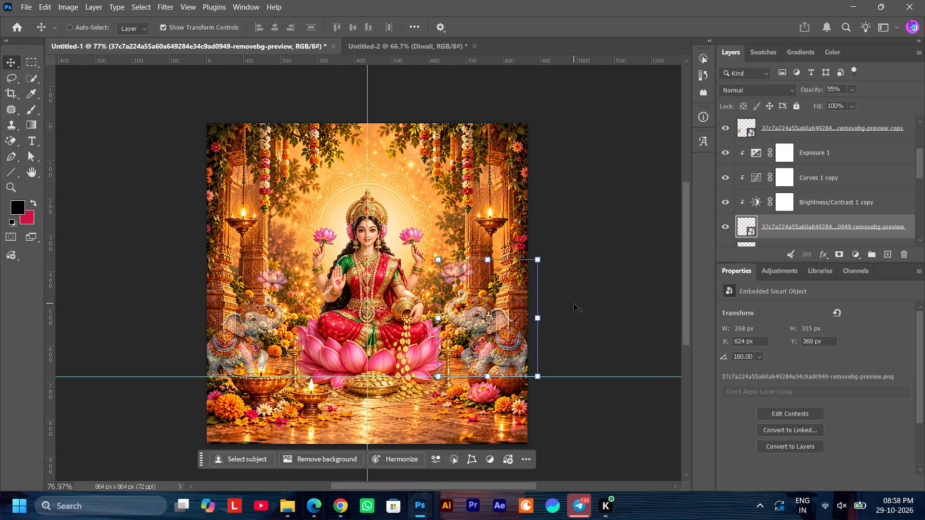
# Place the red "शुभ लाभ" lettering image from the Downloads folder above Lakshmi's crown and scale it proportionally to about 44%.
pyautogui.scroll(-3, 574, 312)
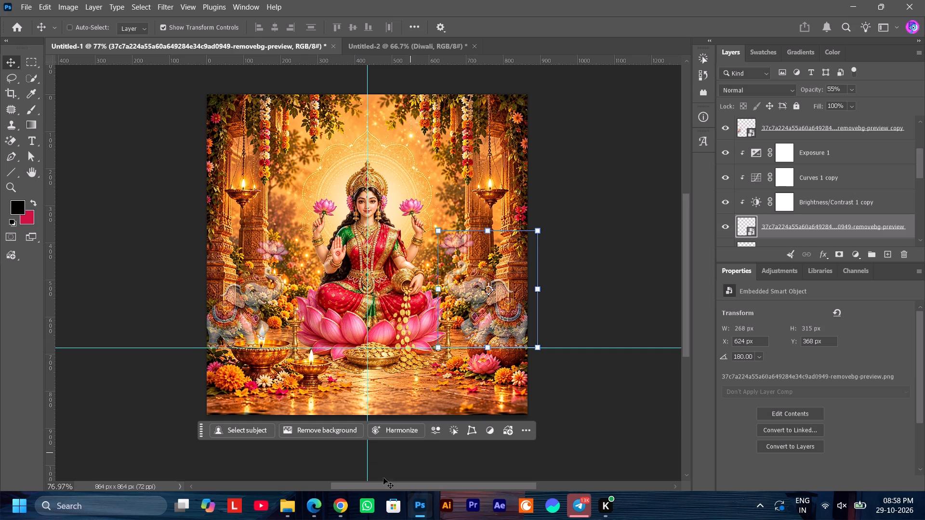
pyautogui.click(340, 504)
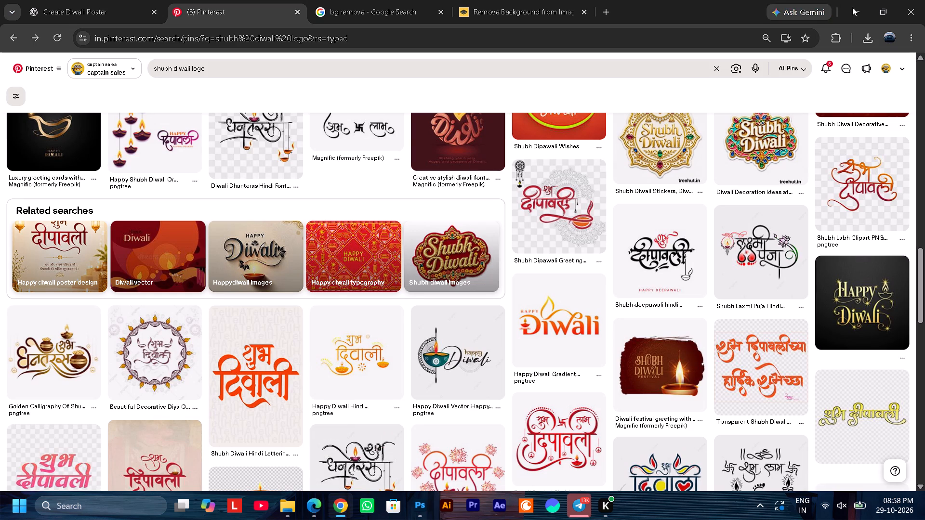
pyautogui.click(856, 7)
pyautogui.click(291, 501)
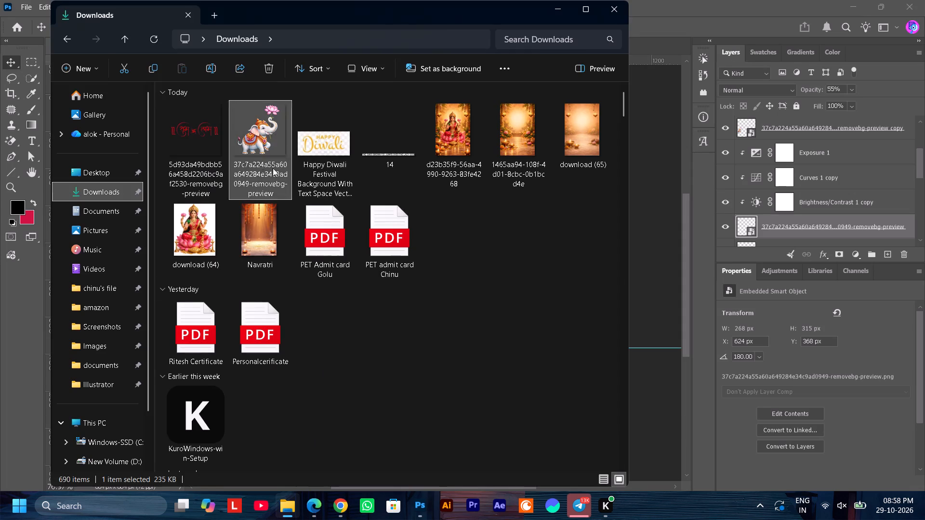
pyautogui.moveTo(186, 129); pyautogui.dragTo(643, 245)
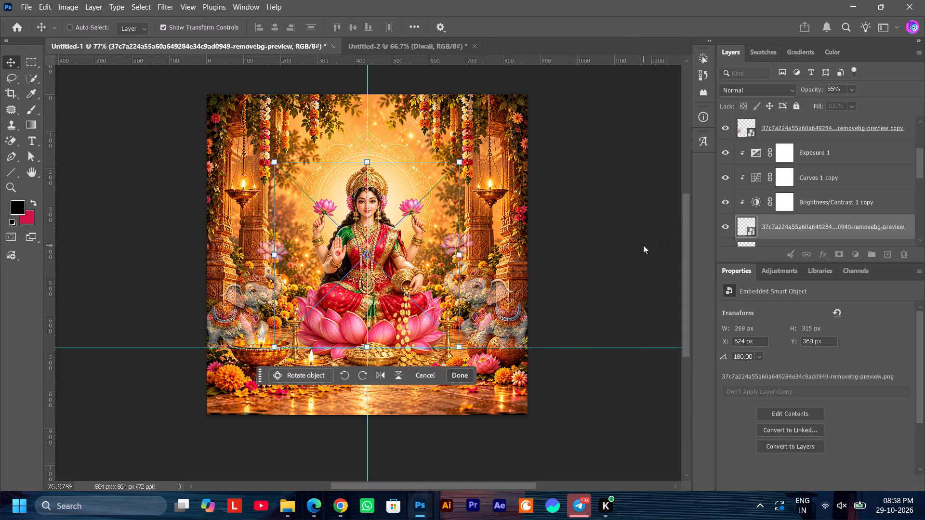
pyautogui.moveTo(411, 254); pyautogui.dragTo(410, 154)
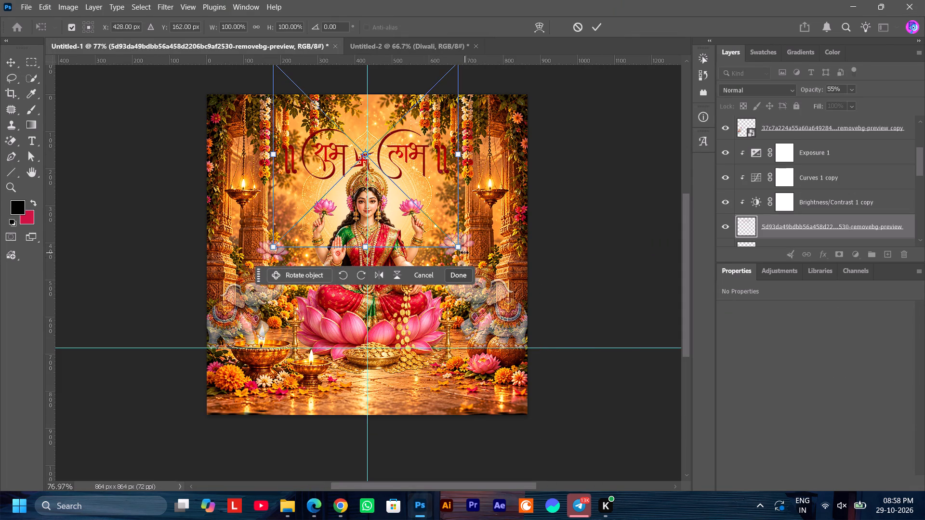
pyautogui.keyDown('alt'); pyautogui.keyDown('shift'); pyautogui.moveTo(461, 250); pyautogui.dragTo(407, 194); pyautogui.keyUp('shift'); pyautogui.keyUp('alt')
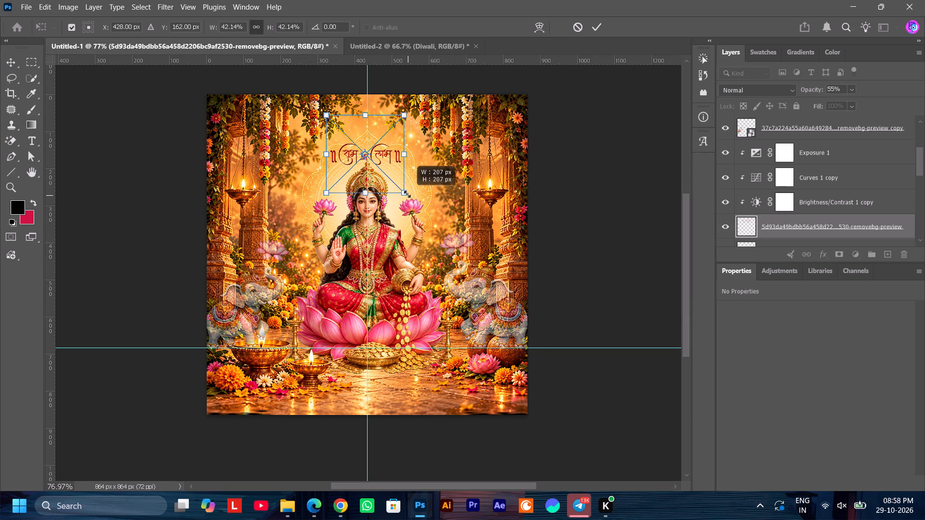
pyautogui.keyDown('alt'); pyautogui.keyDown('shift'); pyautogui.moveTo(407, 194); pyautogui.dragTo(406, 193); pyautogui.keyUp('shift'); pyautogui.keyUp('alt')
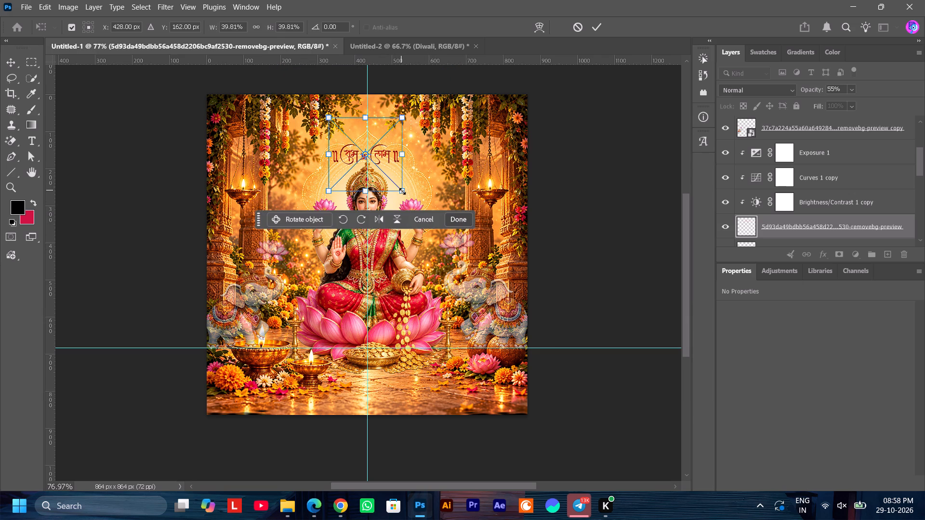
pyautogui.keyDown('alt'); pyautogui.keyDown('shift'); pyautogui.click(404, 193); pyautogui.keyUp('shift'); pyautogui.keyUp('alt')
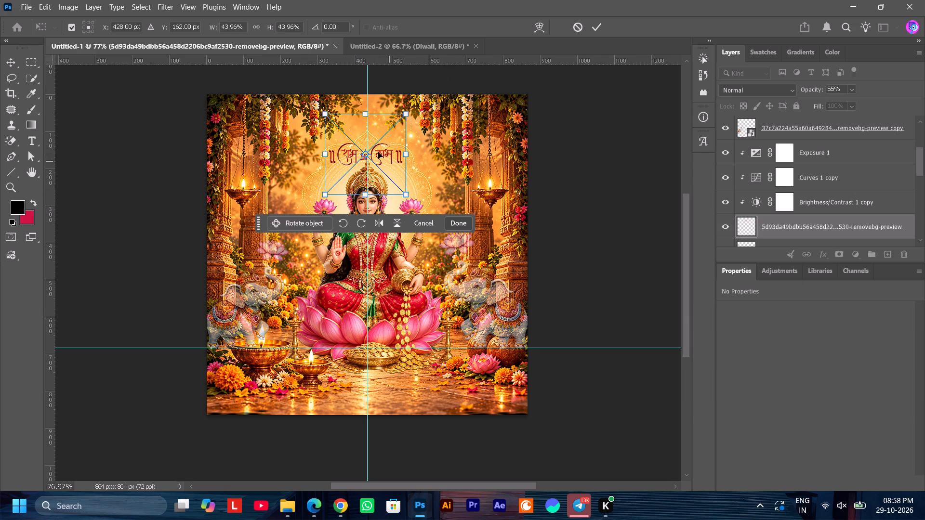
# Shift the "शुभ लाभ" lettering sideways to X 432 px to centre it on the vertical guide.
pyautogui.keyDown('alt'); pyautogui.scroll(13, 377, 151); pyautogui.keyUp('alt')
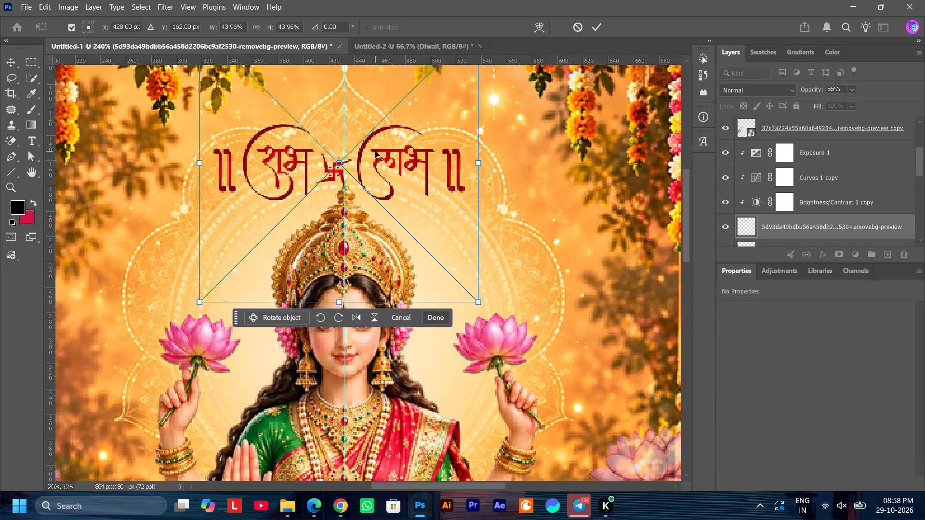
pyautogui.keyDown('alt'); pyautogui.scroll(7, 375, 151); pyautogui.keyUp('alt')
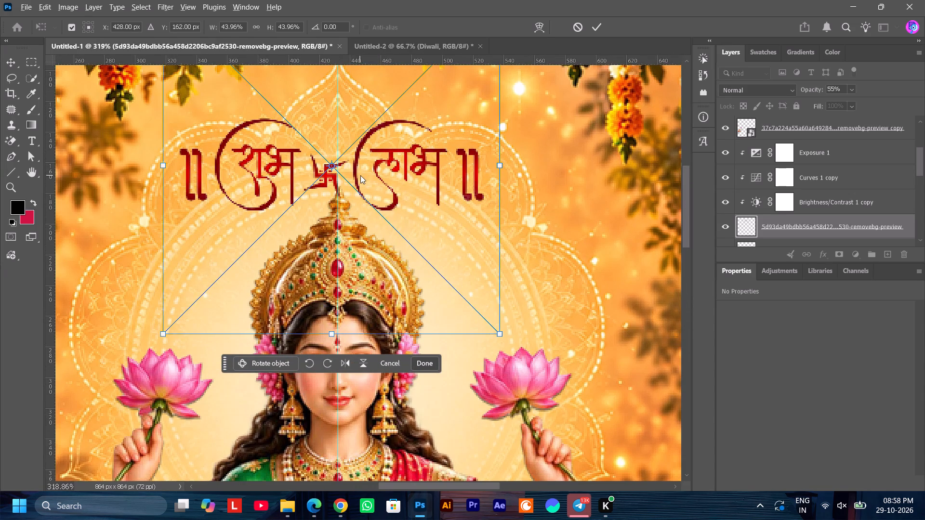
pyautogui.keyDown('alt'); pyautogui.click(360, 175); pyautogui.keyUp('alt')
pyautogui.keyDown('alt'); pyautogui.scroll(11, 360, 175); pyautogui.keyUp('alt')
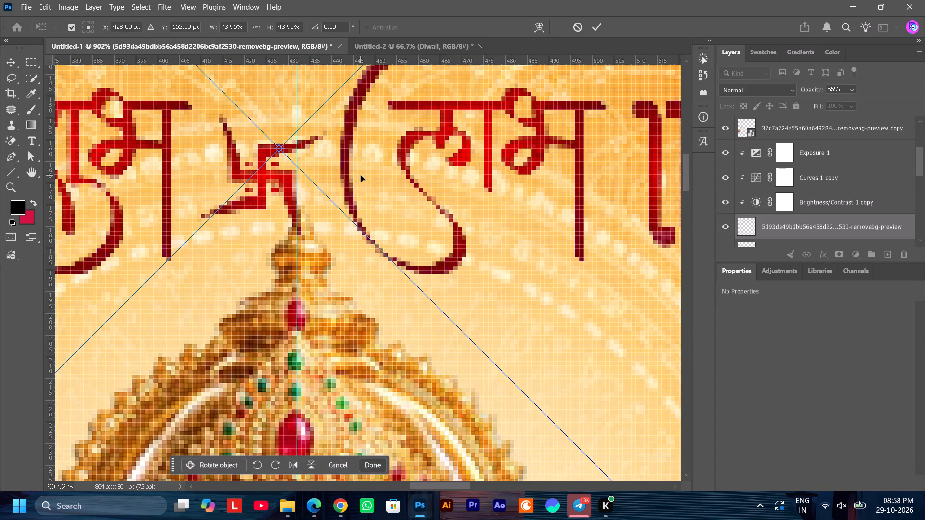
pyautogui.press('Right')
pyautogui.press('Right')
pyautogui.press('Right')
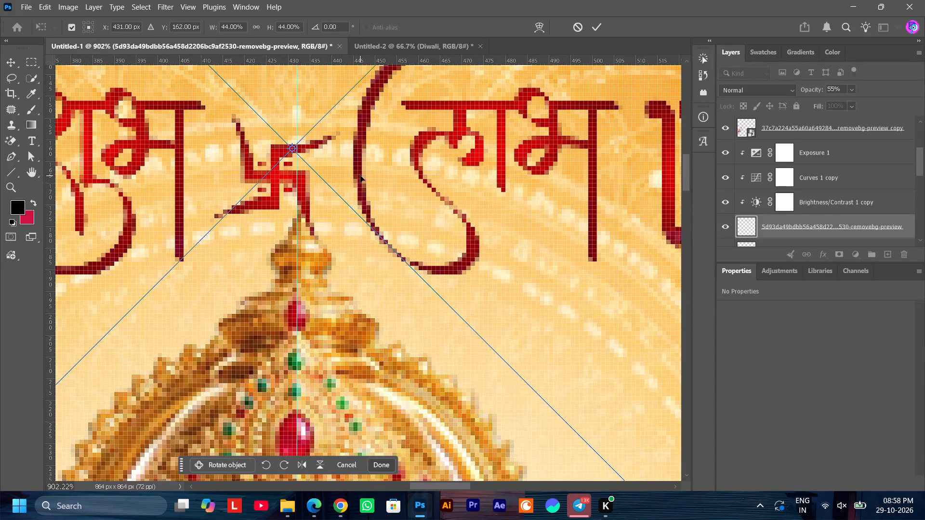
pyautogui.press('Right')
# Raise the "शुभ लाभ" lettering to Y 62 px near the poster's upper edge and apply the transform.
pyautogui.keyDown('alt'); pyautogui.scroll(-5, 403, 161); pyautogui.keyUp('alt')
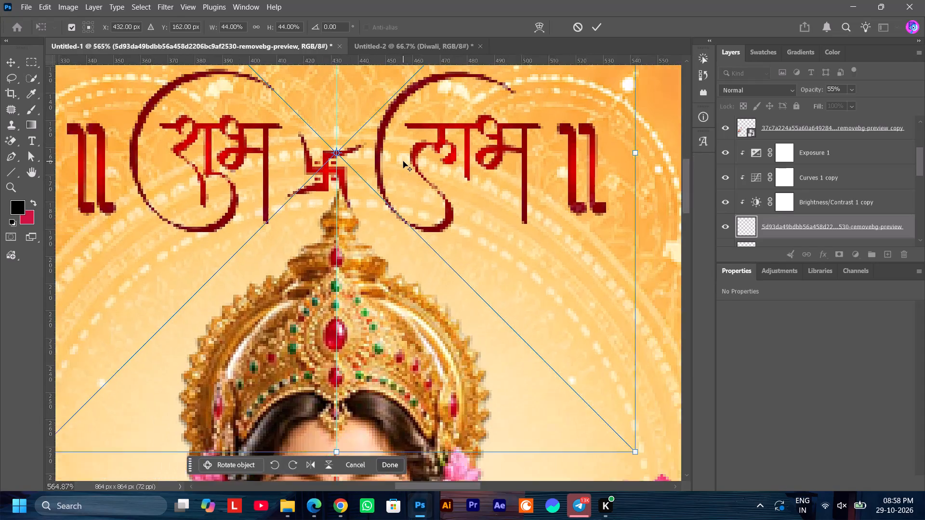
pyautogui.keyDown('alt'); pyautogui.scroll(-11, 403, 161); pyautogui.keyUp('alt')
pyautogui.scroll(5, 529, 188)
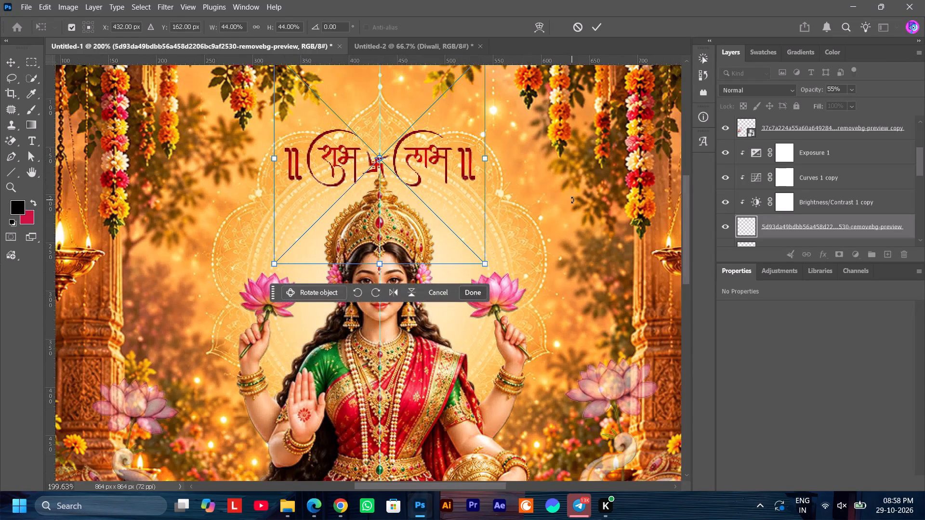
pyautogui.click(572, 200)
pyautogui.scroll(10, 572, 200)
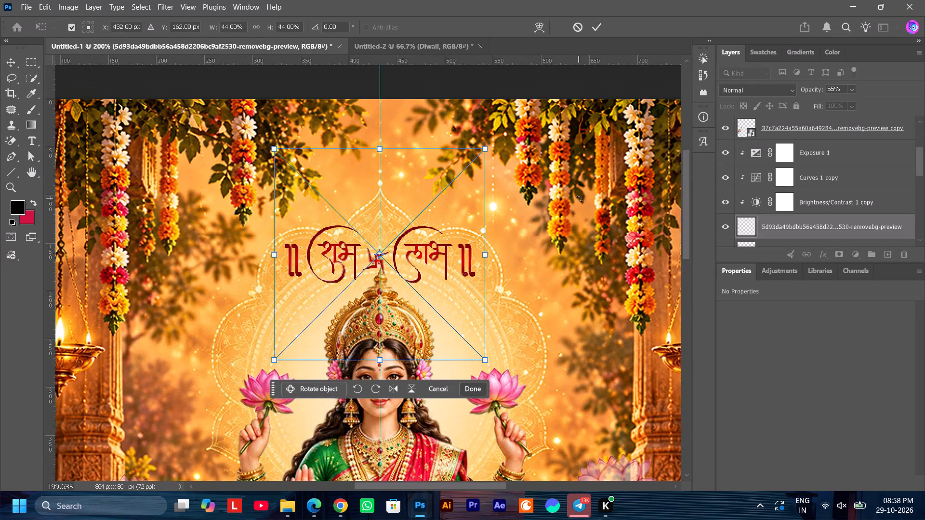
pyautogui.hotkey('shift', 'Up')
pyautogui.hotkey('shift', 'Up')
pyautogui.hotkey('shift', 'Up')
pyautogui.hotkey('shift', 'Up')
pyautogui.hotkey('shift', 'Up')
pyautogui.hotkey('shift', 'Up')
pyautogui.hotkey('shift', 'Up')
pyautogui.hotkey('shift', 'Up')
pyautogui.hotkey('shift', 'Up')
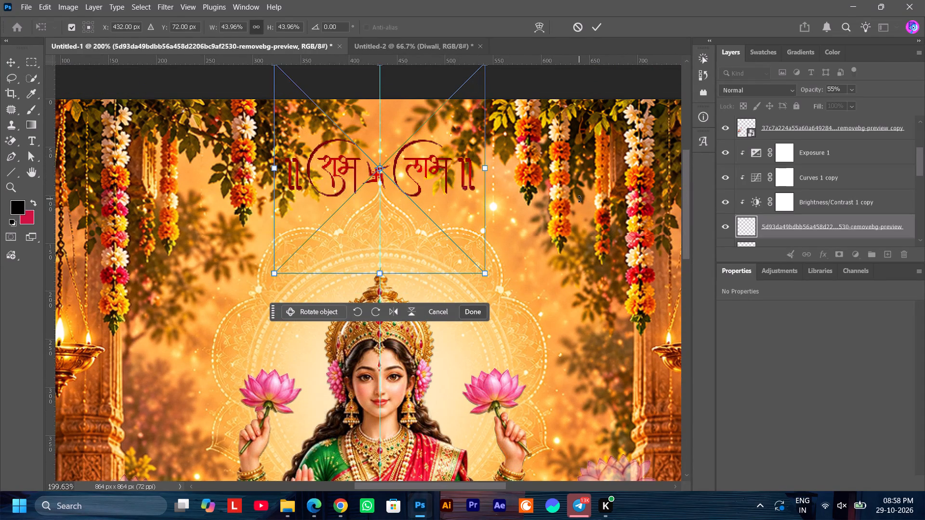
pyautogui.hotkey('shift', 'Up')
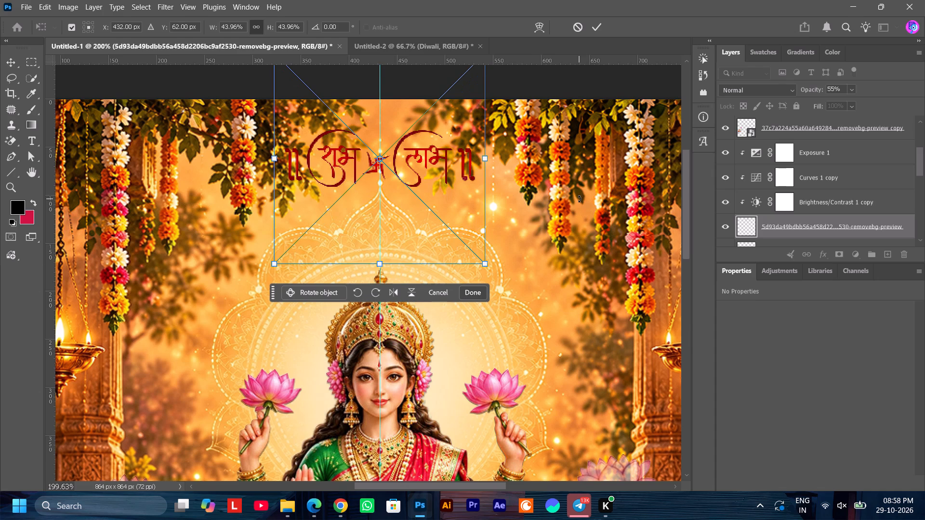
pyautogui.click(479, 294)
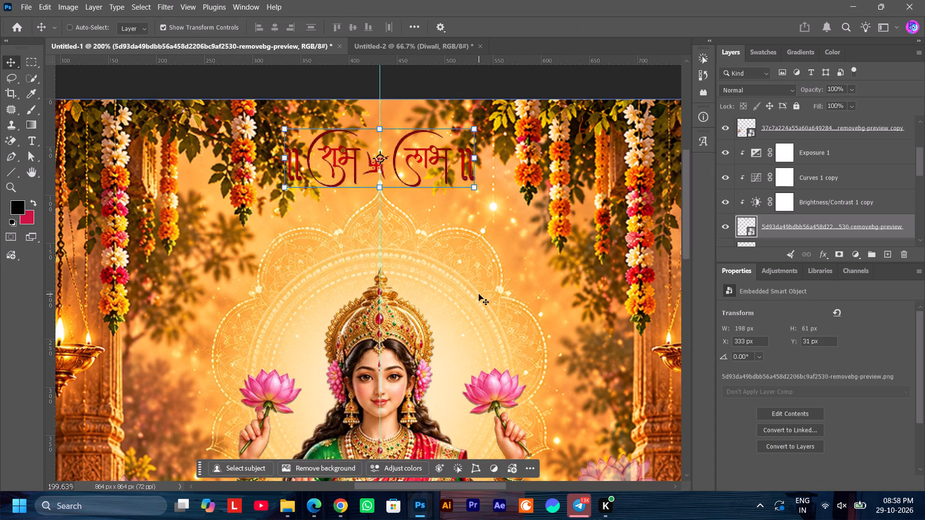
# Move the lettering layer below the elephant layer and clip Brightness/Contrast 1 copy, Curves 1 copy and Exposure 1 to the elephant.
pyautogui.scroll(-2, 800, 187)
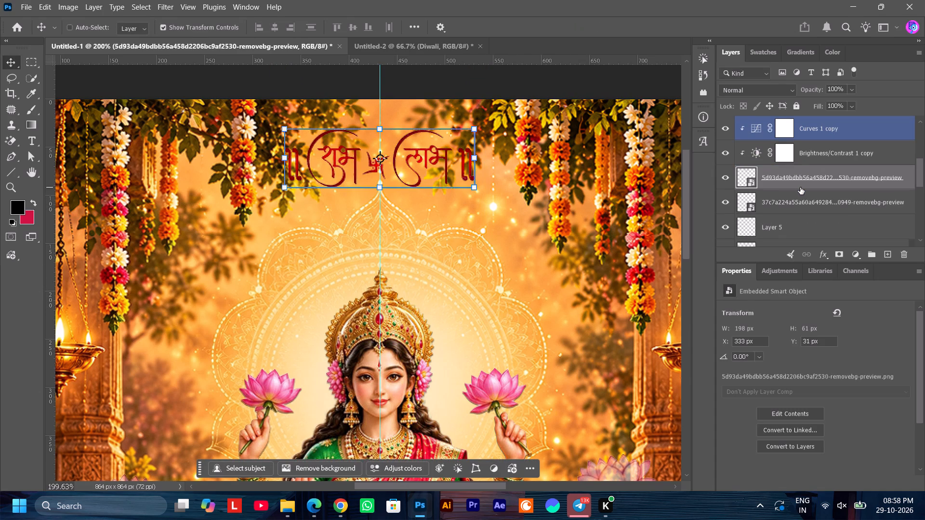
pyautogui.moveTo(814, 178); pyautogui.dragTo(816, 208)
pyautogui.rightClick(815, 158)
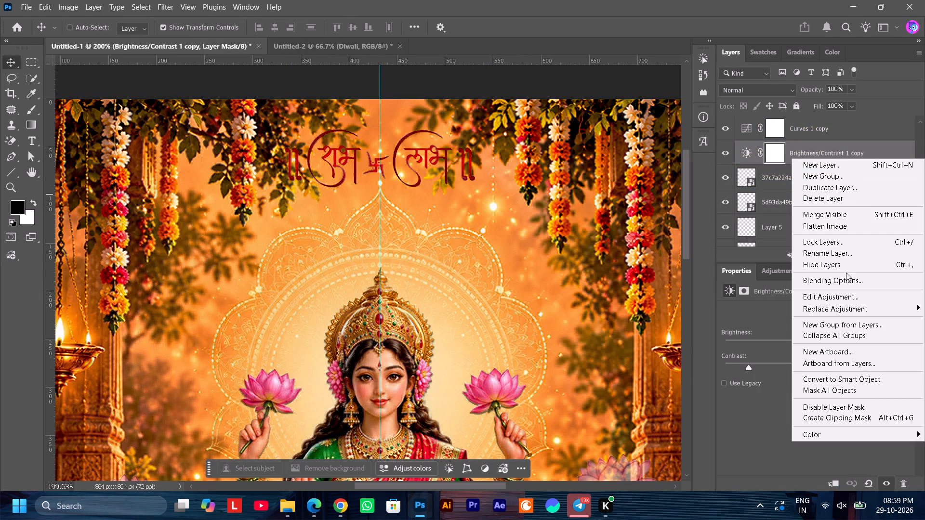
pyautogui.click(867, 416)
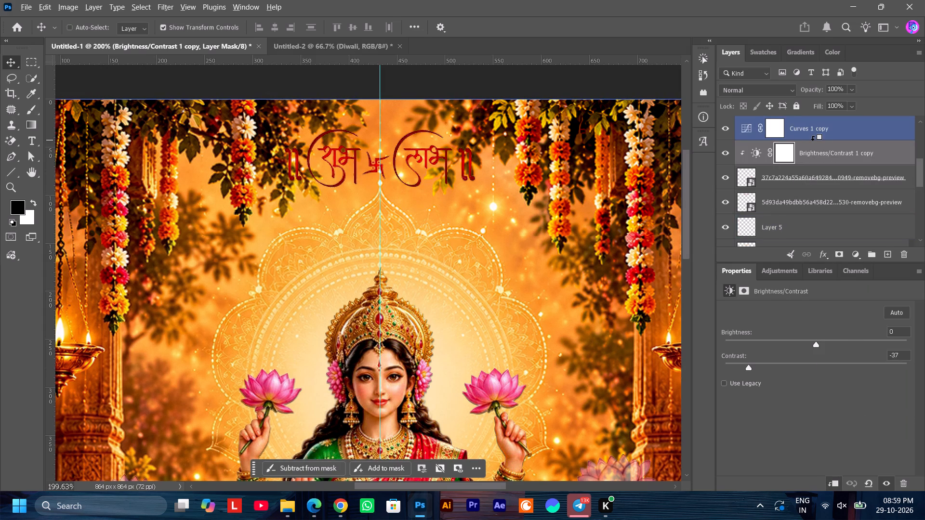
pyautogui.keyDown('alt'); pyautogui.click(813, 140); pyautogui.keyUp('alt')
pyautogui.scroll(1, 819, 152)
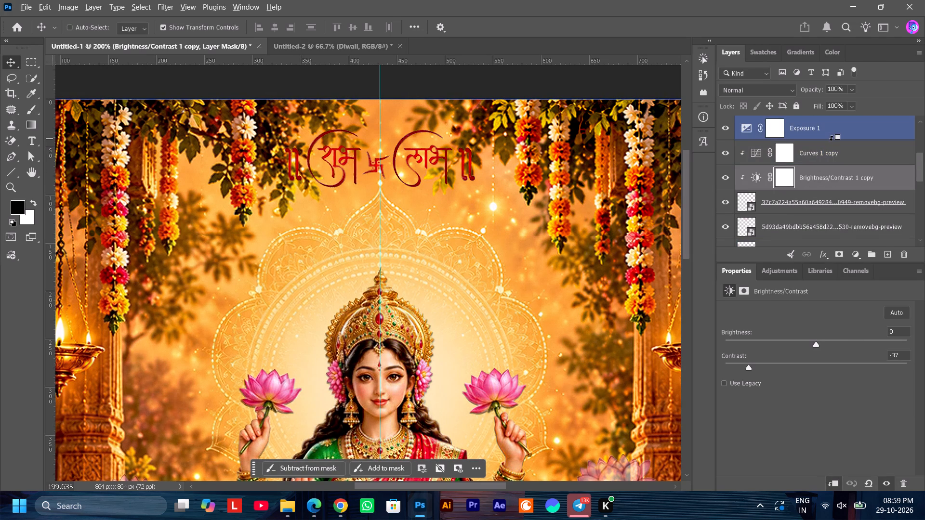
pyautogui.keyDown('alt'); pyautogui.click(831, 140); pyautogui.keyUp('alt')
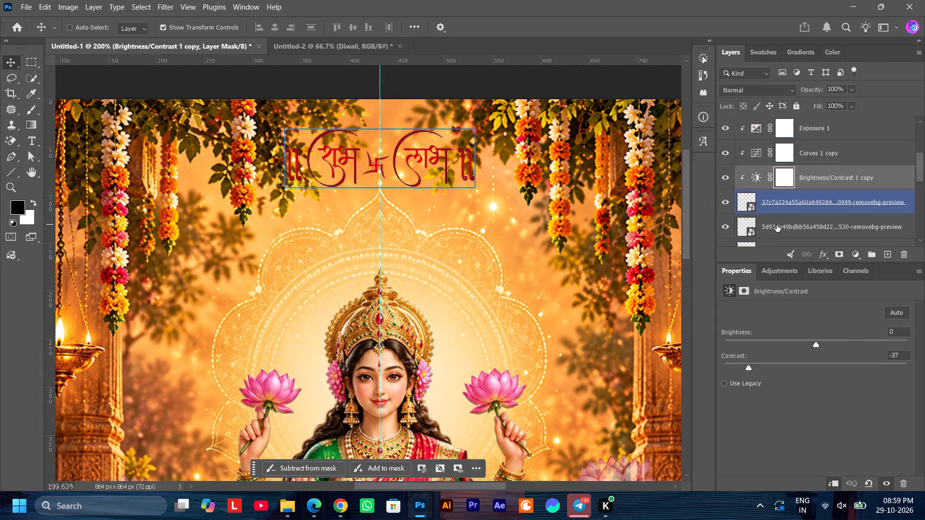
# Add an Exposure adjustment clipped to the lettering layer, with exposure +1.48 and offset -0.0781.
pyautogui.click(778, 225)
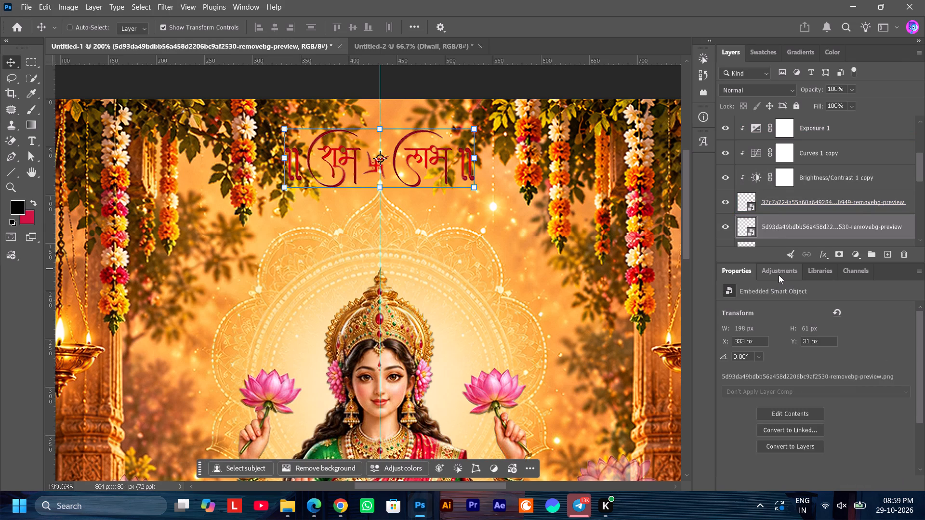
pyautogui.click(779, 275)
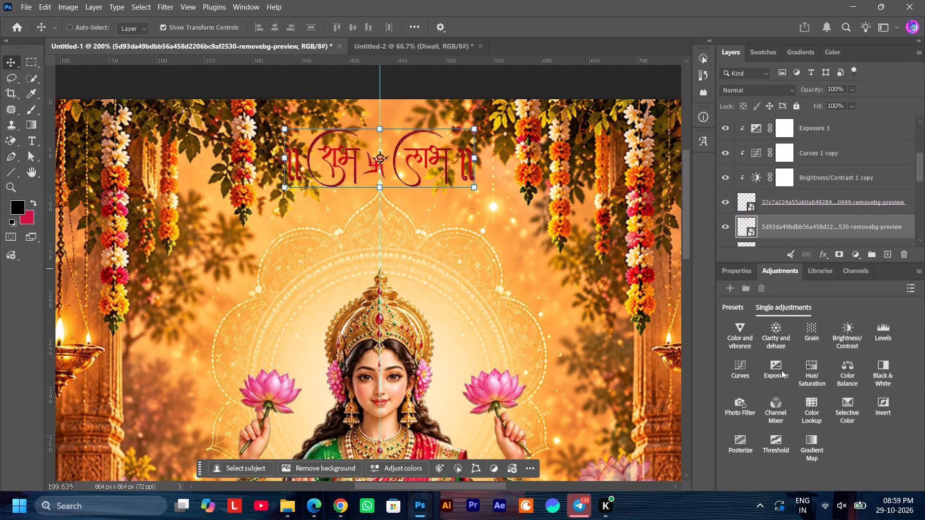
pyautogui.click(781, 370)
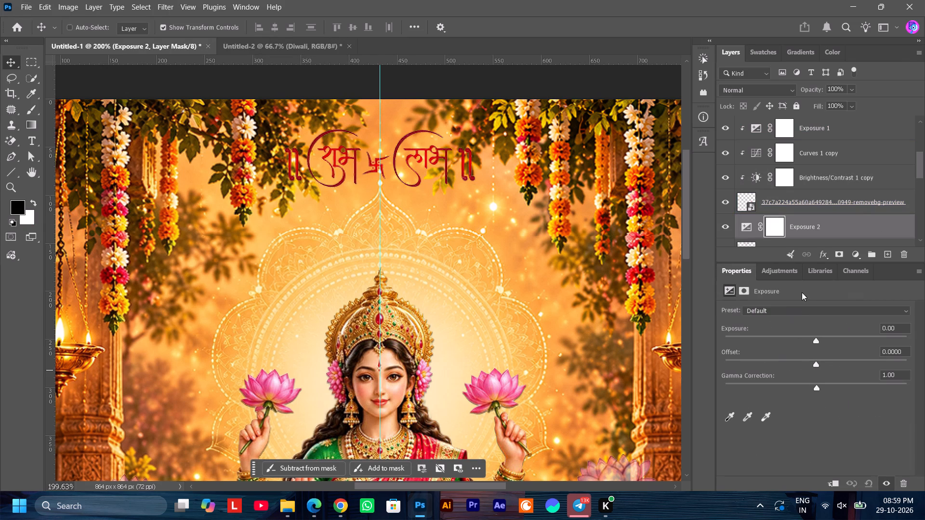
pyautogui.scroll(-1, 832, 226)
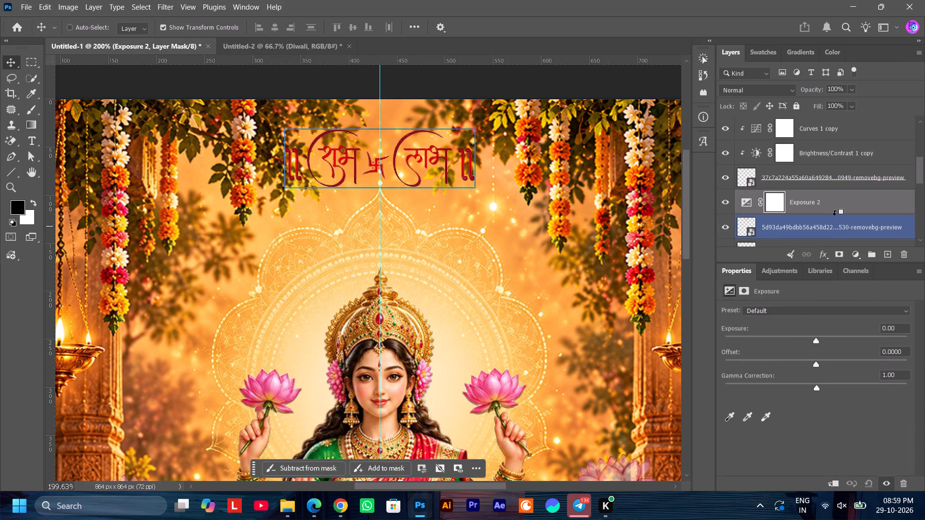
pyautogui.keyDown('alt'); pyautogui.click(834, 215); pyautogui.keyUp('alt')
pyautogui.moveTo(819, 341); pyautogui.dragTo(824, 342)
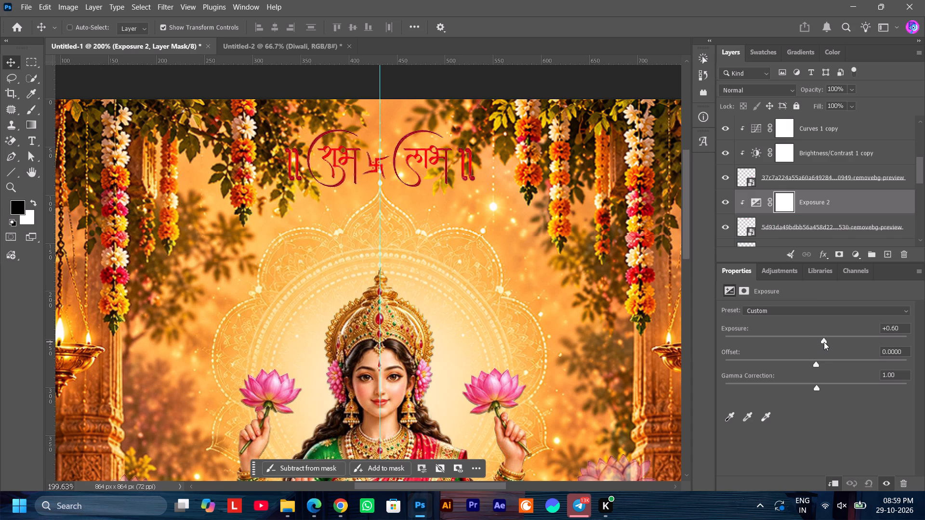
pyautogui.moveTo(824, 342); pyautogui.dragTo(838, 352)
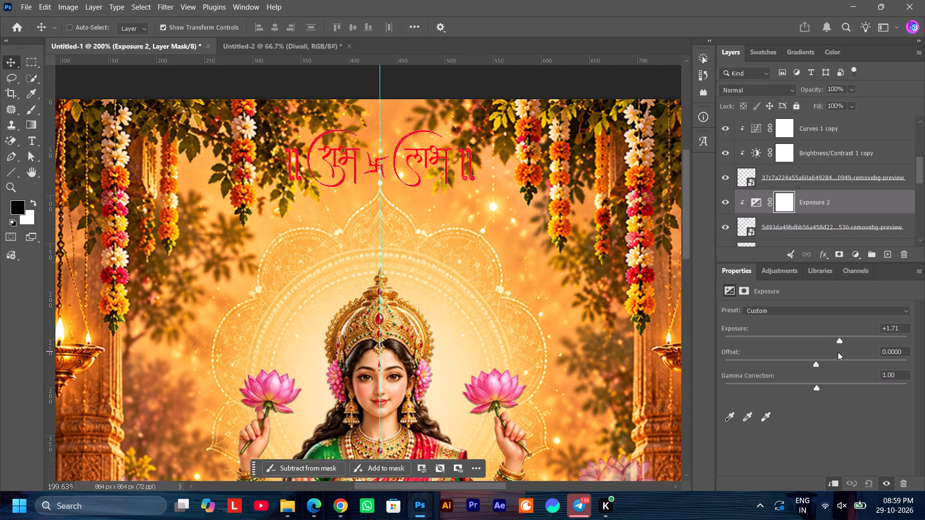
pyautogui.moveTo(838, 352); pyautogui.dragTo(836, 353)
pyautogui.moveTo(818, 363); pyautogui.dragTo(806, 377)
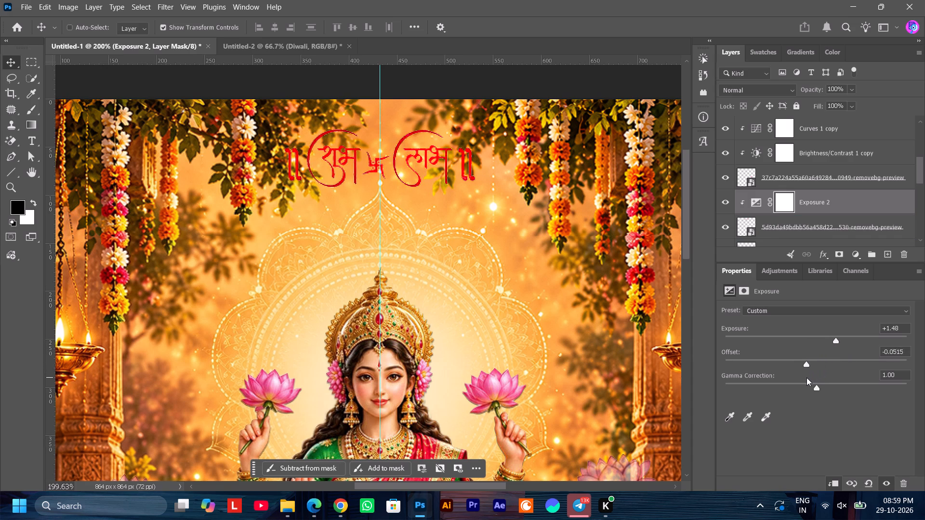
pyautogui.moveTo(806, 377); pyautogui.dragTo(802, 381)
# Add a Curves adjustment clipped to the lettering, raising the RGB curve slightly in the highlights.
pyautogui.click(788, 274)
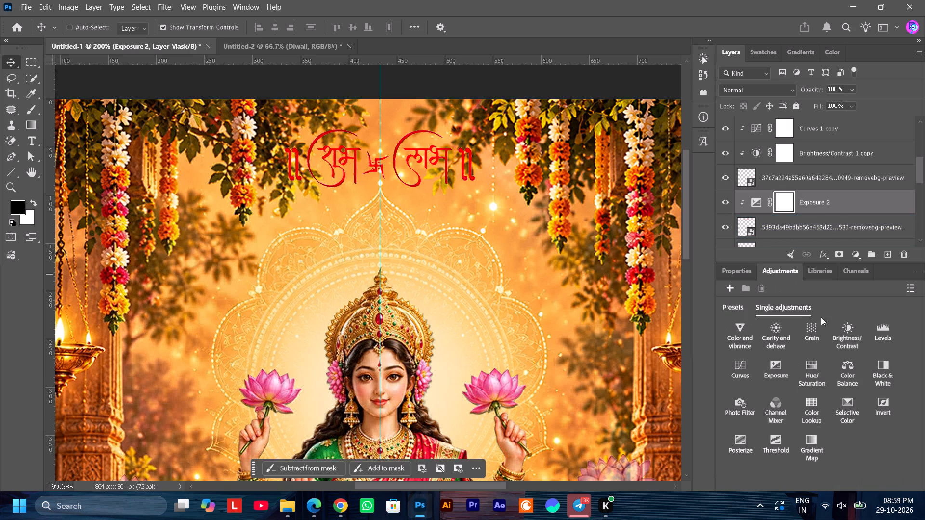
pyautogui.click(745, 366)
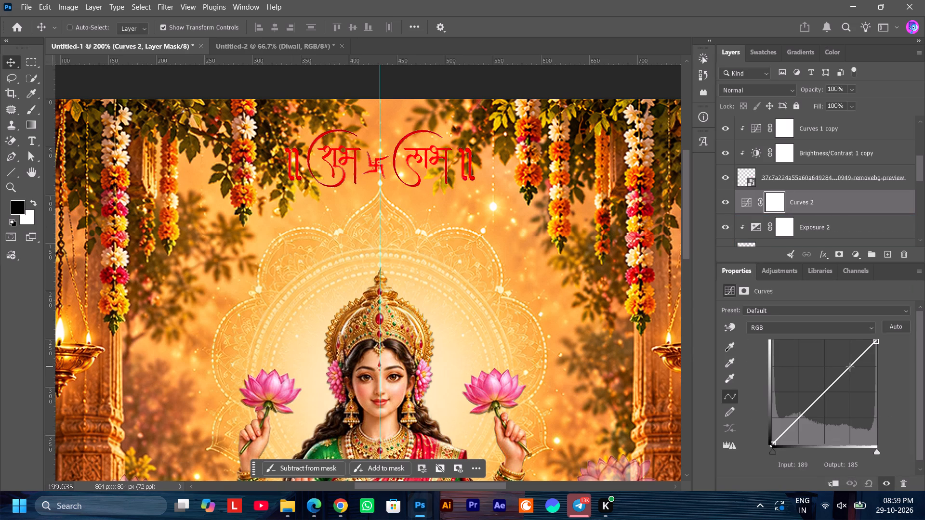
pyautogui.moveTo(850, 367); pyautogui.dragTo(846, 361)
pyautogui.keyDown('alt'); pyautogui.click(834, 215); pyautogui.keyUp('alt')
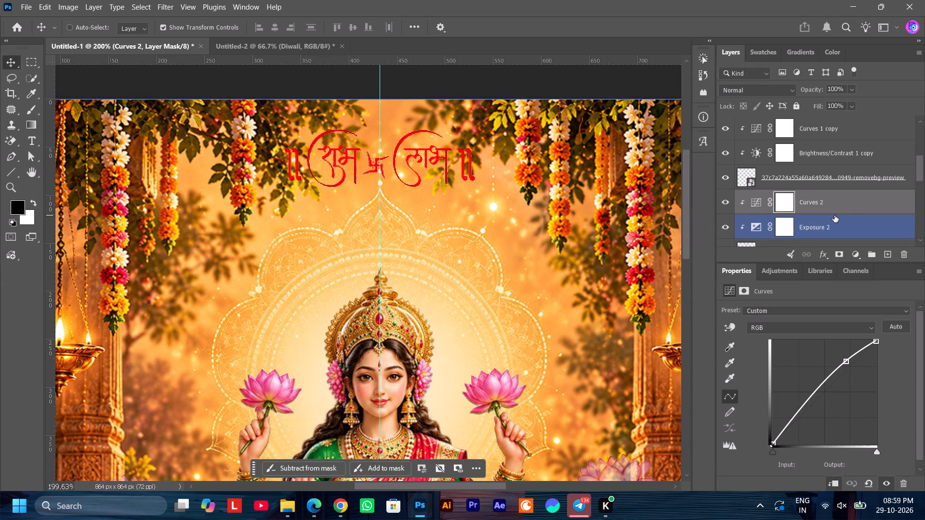
# Add a Hue/Saturation adjustment clipped to the lettering, with saturation +67 and lightness -3.
pyautogui.keyDown('alt'); pyautogui.scroll(-9, 564, 268); pyautogui.keyUp('alt')
pyautogui.keyDown('ctrl'); pyautogui.scroll(-7, 564, 268); pyautogui.keyUp('ctrl')
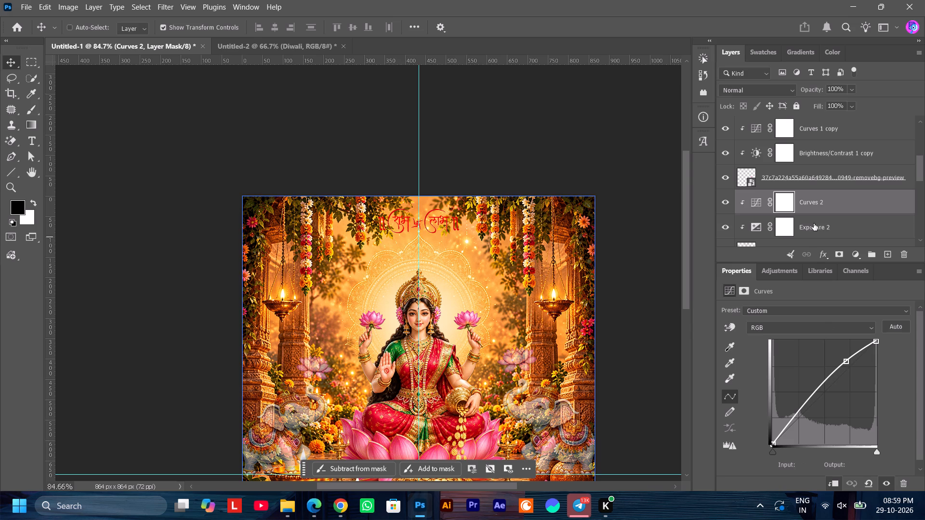
pyautogui.click(777, 271)
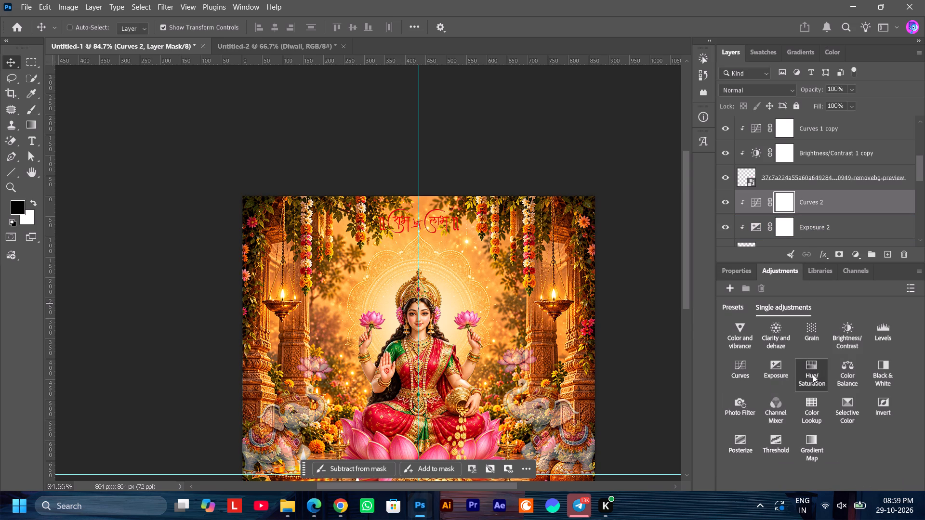
pyautogui.click(811, 370)
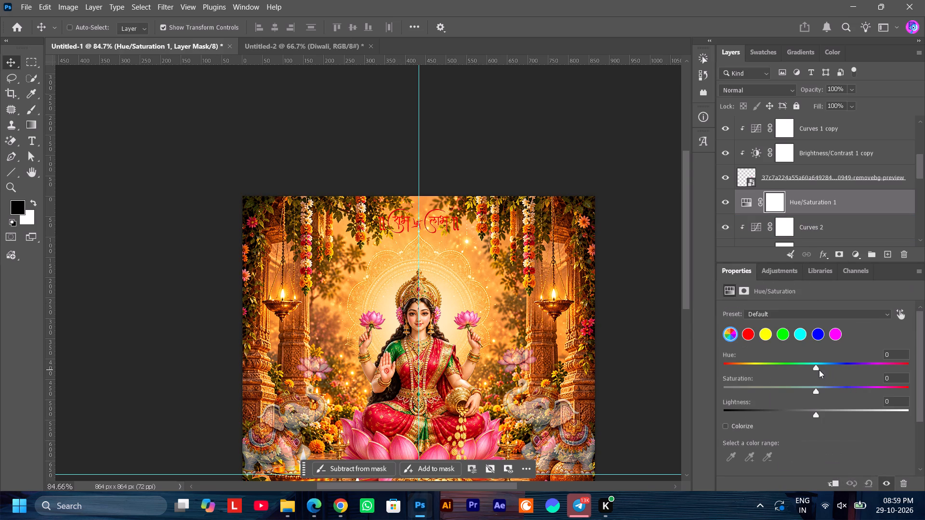
pyautogui.moveTo(816, 391); pyautogui.dragTo(834, 392)
pyautogui.moveTo(834, 392); pyautogui.dragTo(861, 395)
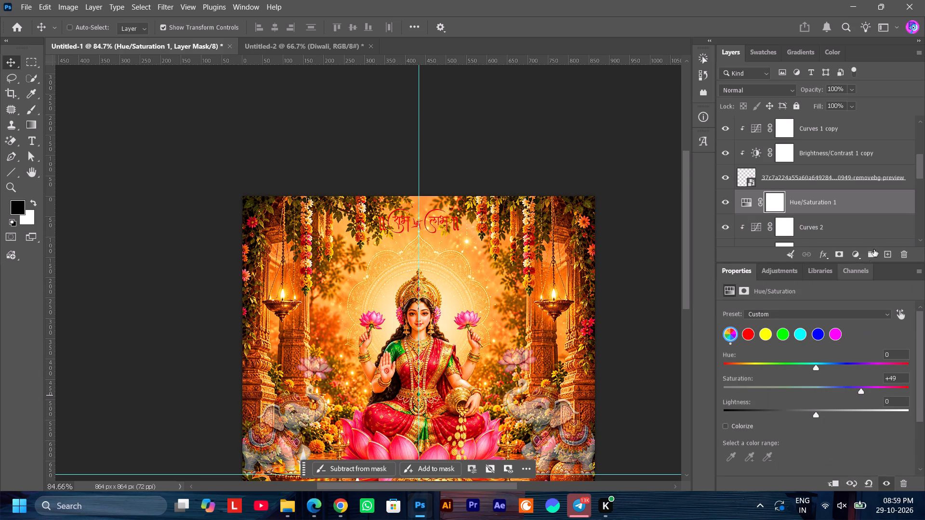
pyautogui.keyDown('alt'); pyautogui.click(864, 212); pyautogui.keyUp('alt')
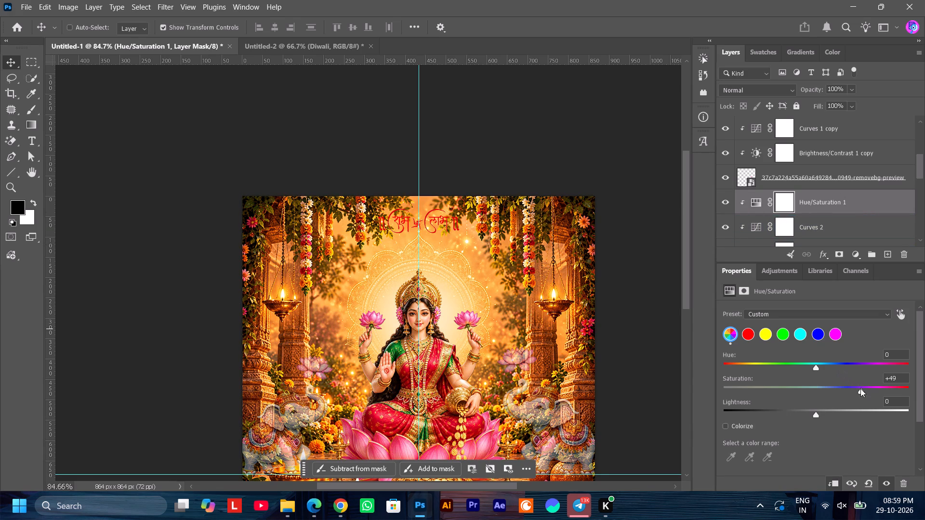
pyautogui.moveTo(861, 390); pyautogui.dragTo(873, 401)
pyautogui.moveTo(873, 401); pyautogui.dragTo(877, 401)
pyautogui.moveTo(817, 416); pyautogui.dragTo(839, 422)
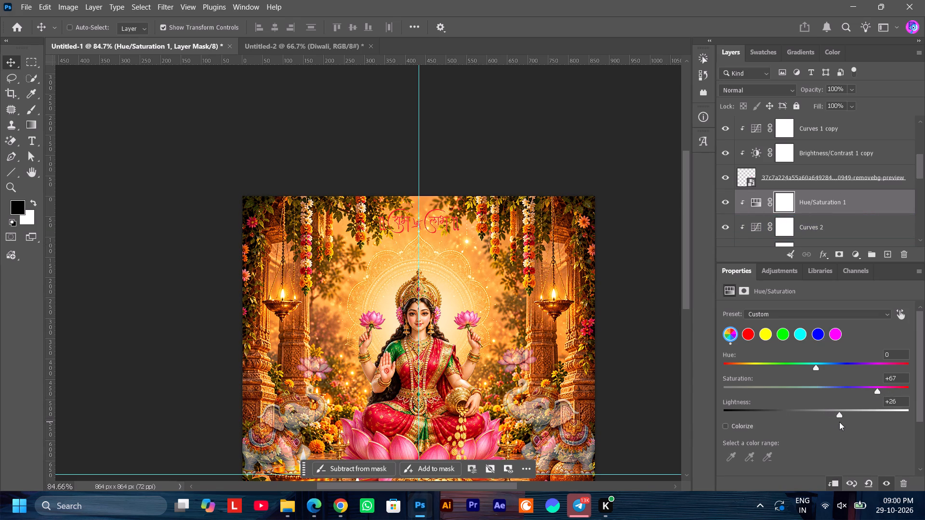
pyautogui.moveTo(839, 422); pyautogui.dragTo(813, 429)
# Lower the "शुभ लाभ" lettering layer to Y 61 px, just above the mandala halo.
pyautogui.scroll(-2, 785, 191)
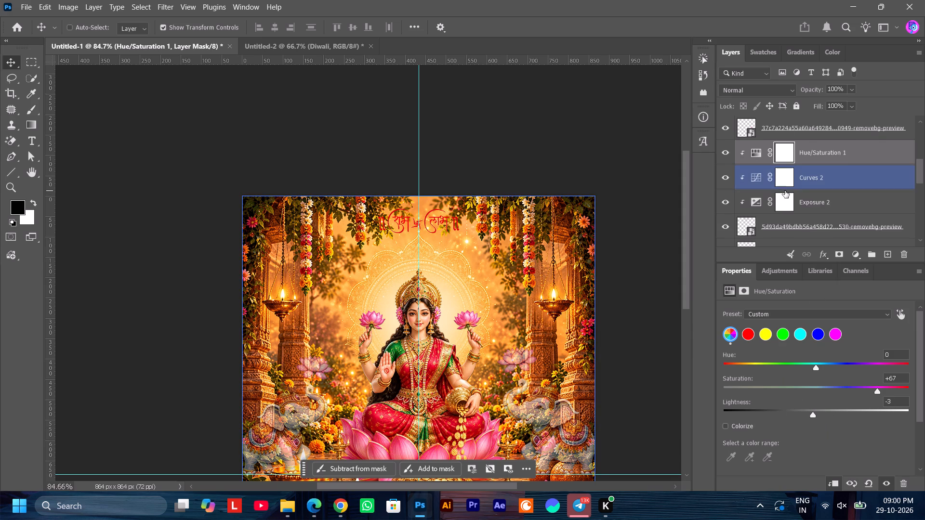
pyautogui.scroll(-1, 785, 191)
pyautogui.click(770, 199)
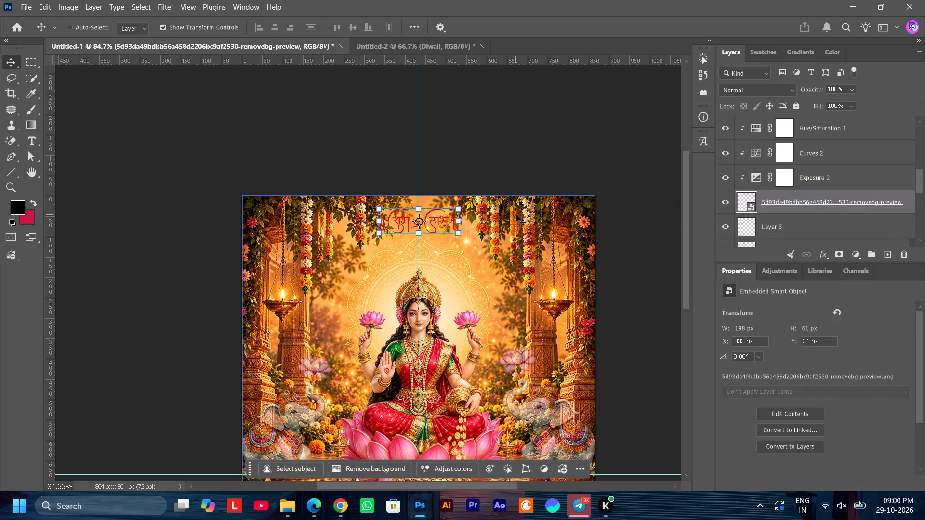
pyautogui.keyDown('alt'); pyautogui.scroll(4, 411, 229); pyautogui.keyUp('alt')
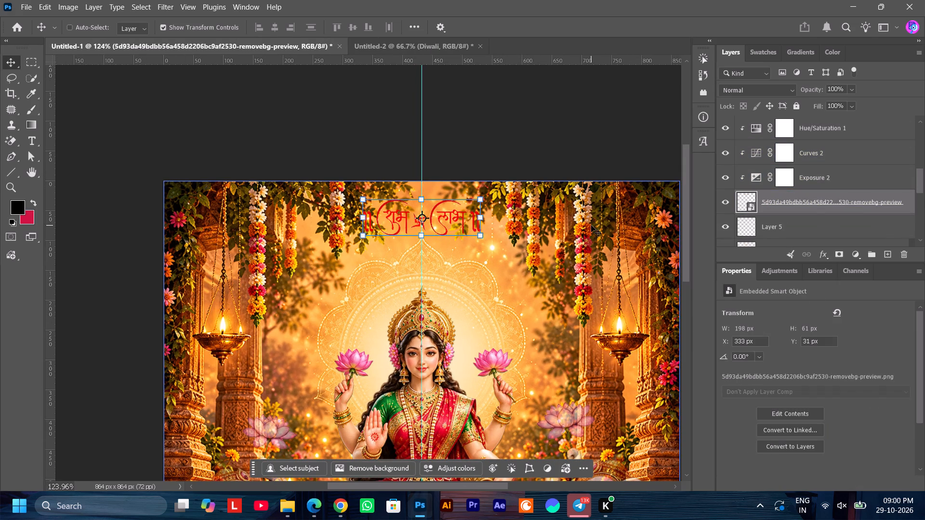
pyautogui.hotkey('shift', 'Down')
pyautogui.hotkey('shift', 'Down')
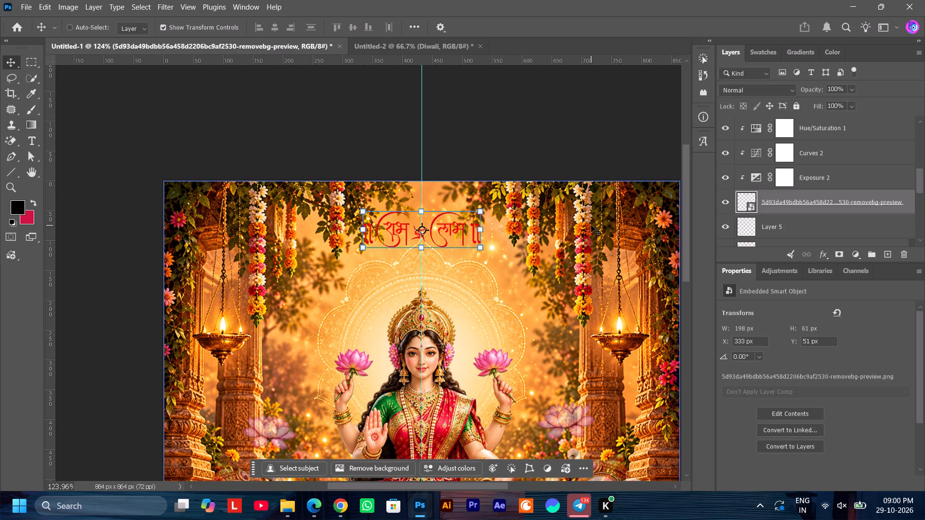
pyautogui.hotkey('shift', 'Down')
pyautogui.hotkey('shift', 'Down')
pyautogui.hotkey('shift', 'Up')
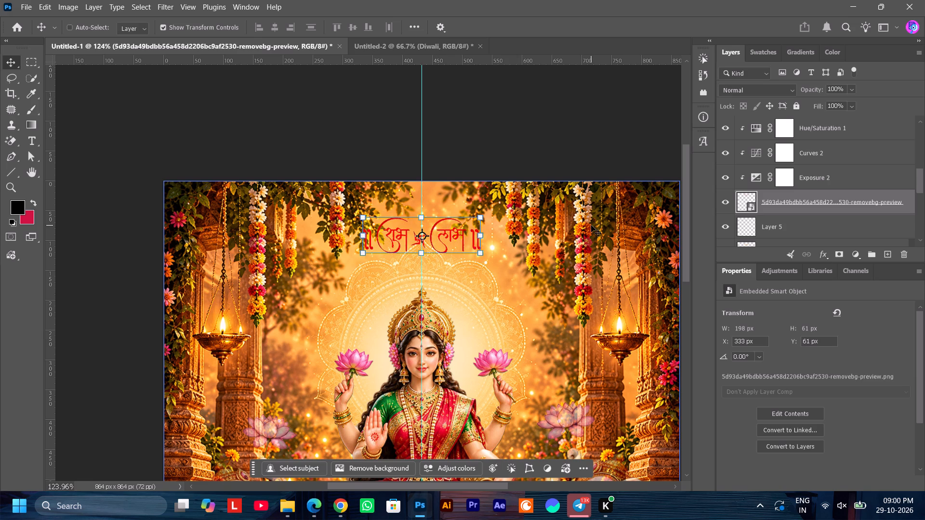
# Examine the whole poster composition with the recoloured lettering in place.
pyautogui.scroll(-3, 495, 264)
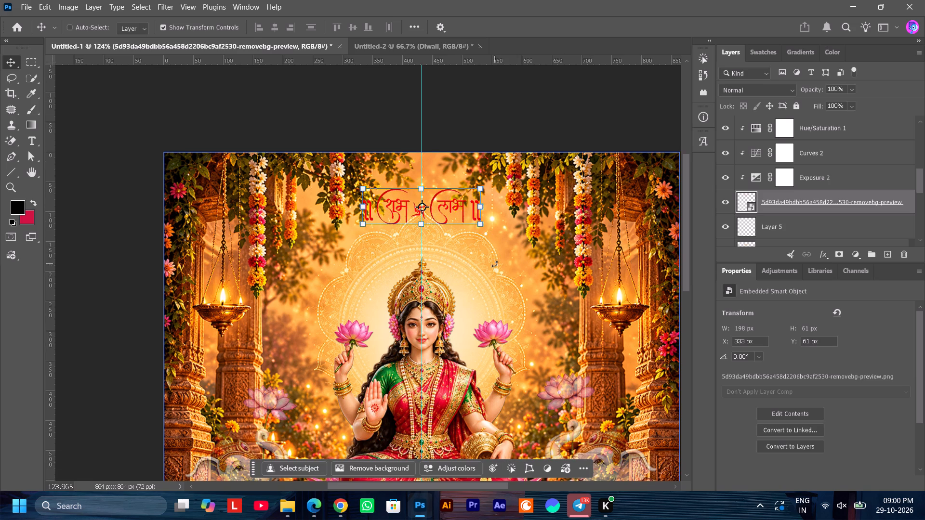
pyautogui.click(781, 177)
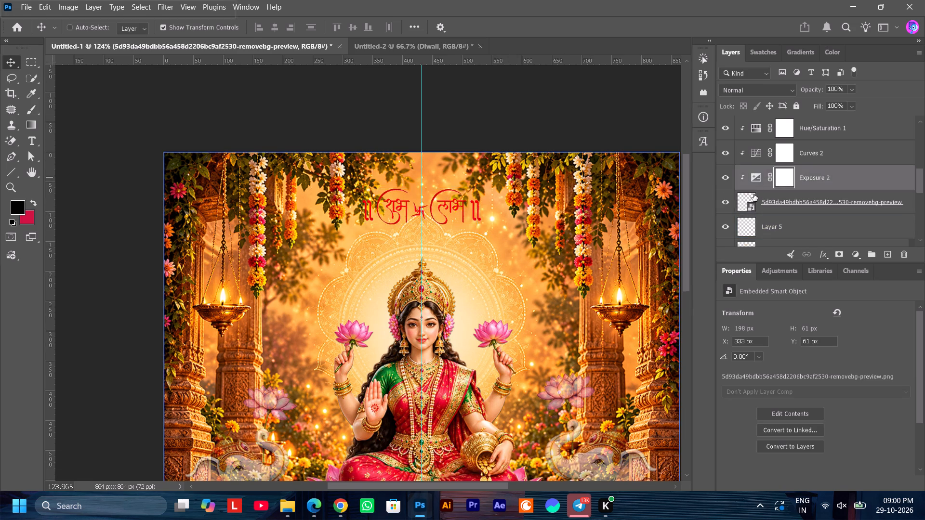
pyautogui.keyDown('alt'); pyautogui.scroll(-4, 608, 251); pyautogui.keyUp('alt')
pyautogui.keyDown('ctrl'); pyautogui.scroll(-9, 609, 251); pyautogui.keyUp('ctrl')
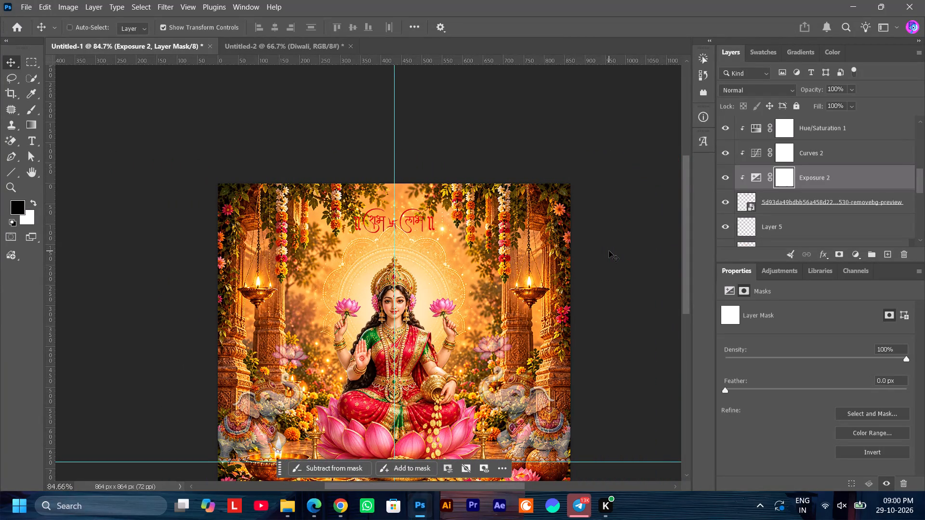
pyautogui.keyDown('alt'); pyautogui.scroll(-3, 609, 251); pyautogui.keyUp('alt')
pyautogui.scroll(-4, 609, 251)
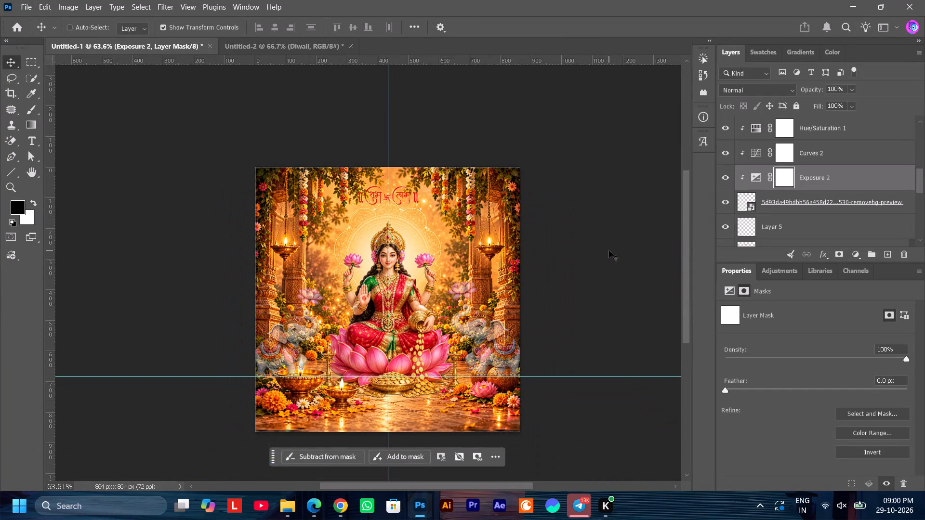